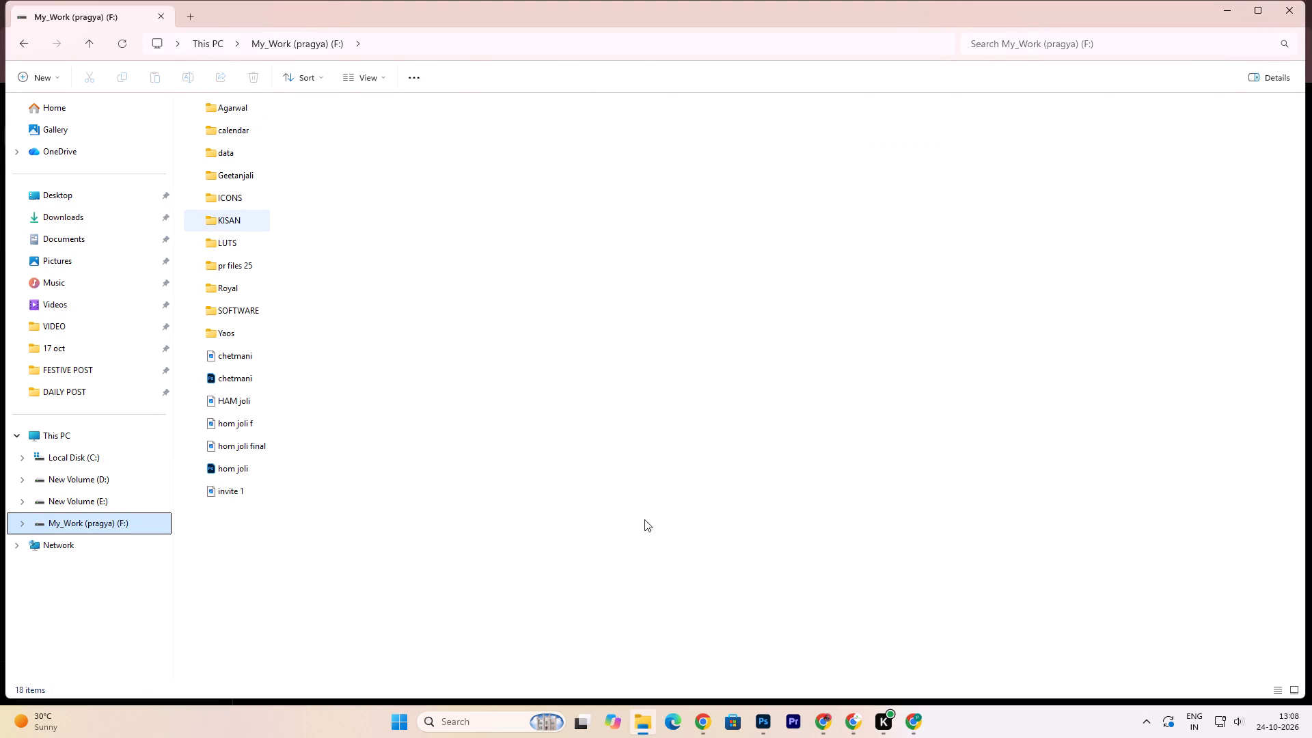
{"action": "left_click", "coordinate": [765, 728]}
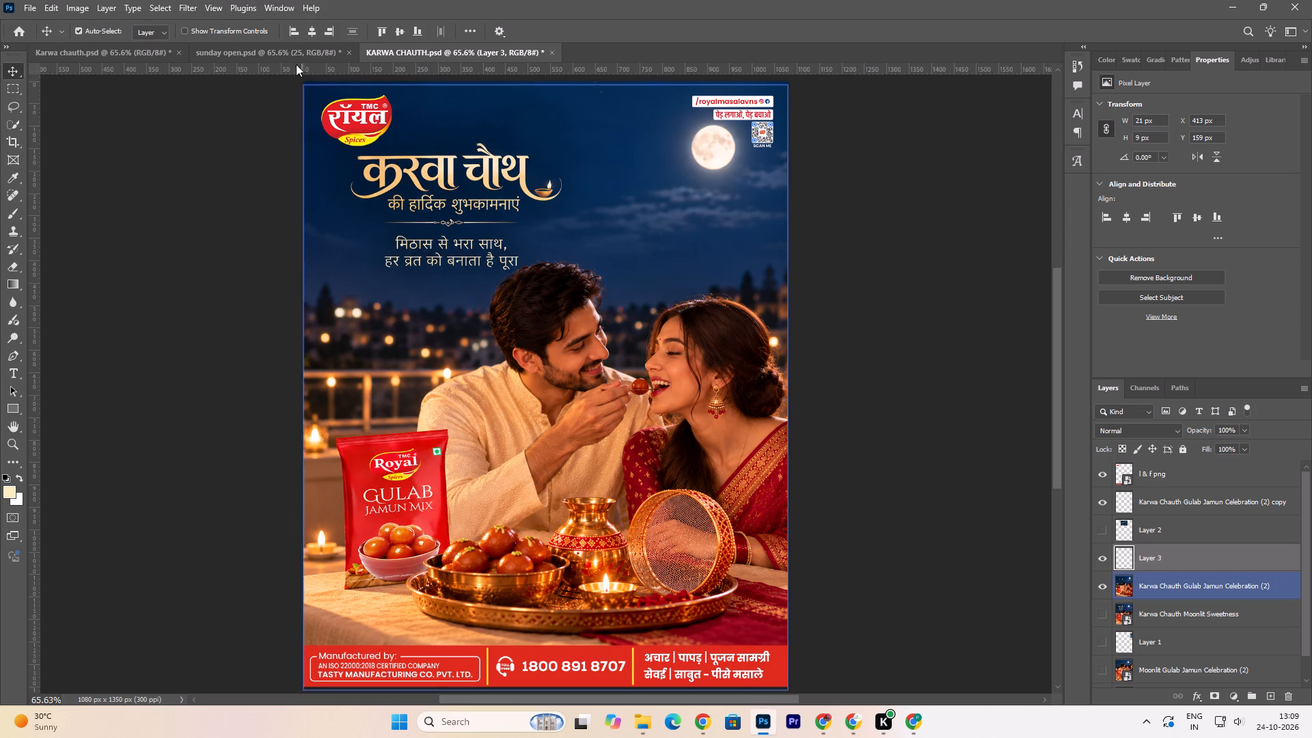
{"action": "left_click", "coordinate": [295, 53]}
{"action": "left_click", "coordinate": [141, 48]}
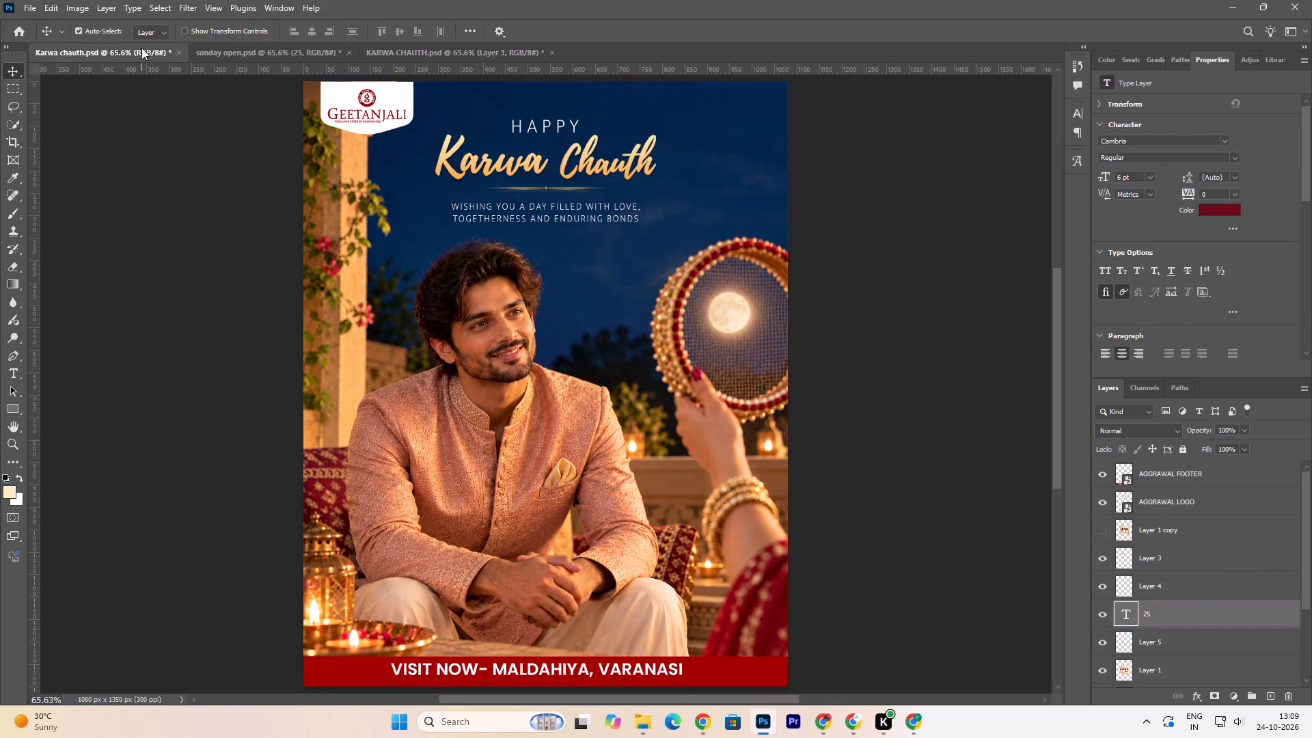
{"action": "left_click", "coordinate": [393, 53]}
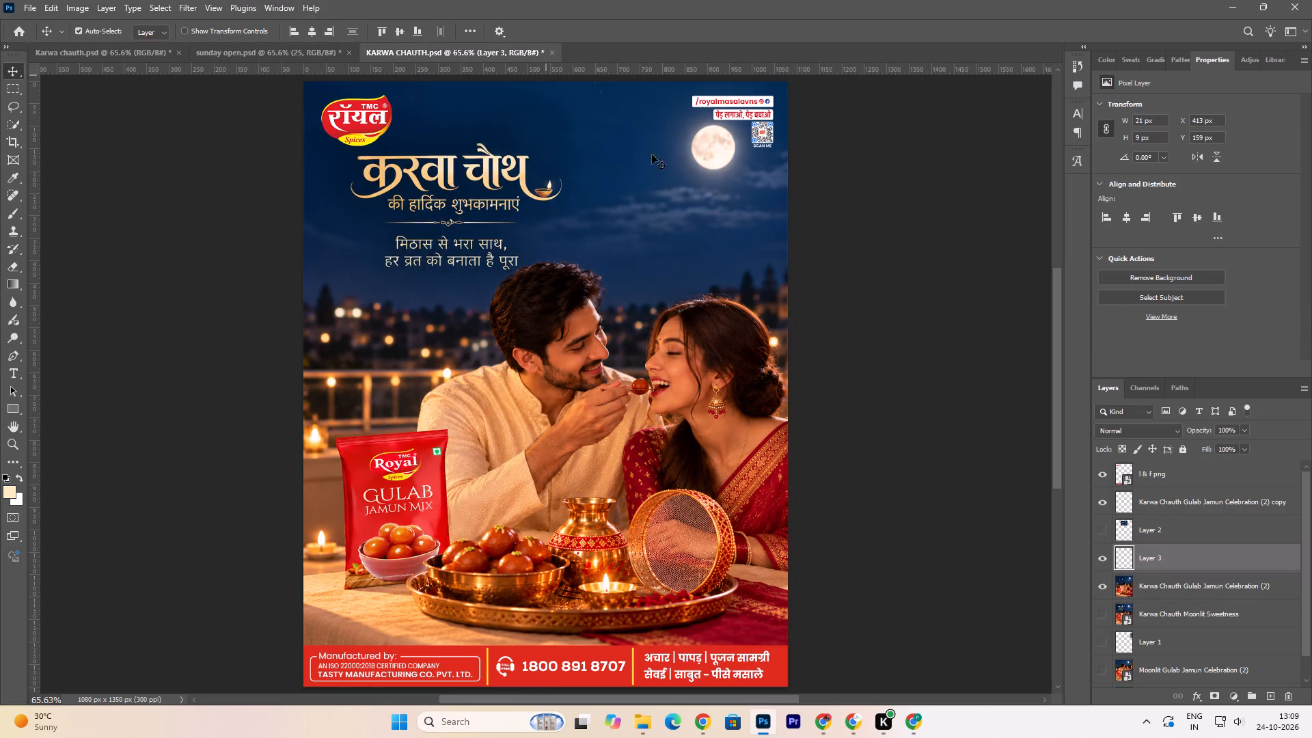
{"action": "left_click", "coordinate": [146, 51]}
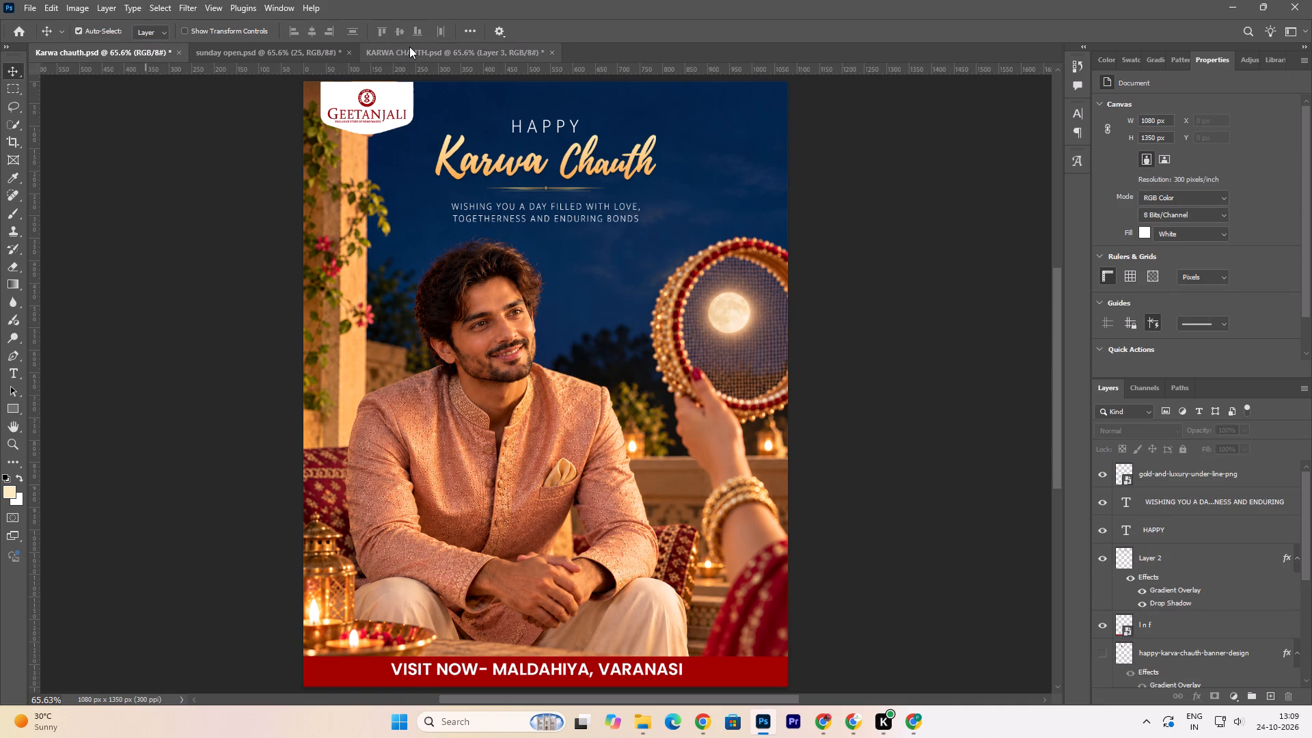
{"action": "left_click", "coordinate": [409, 46]}
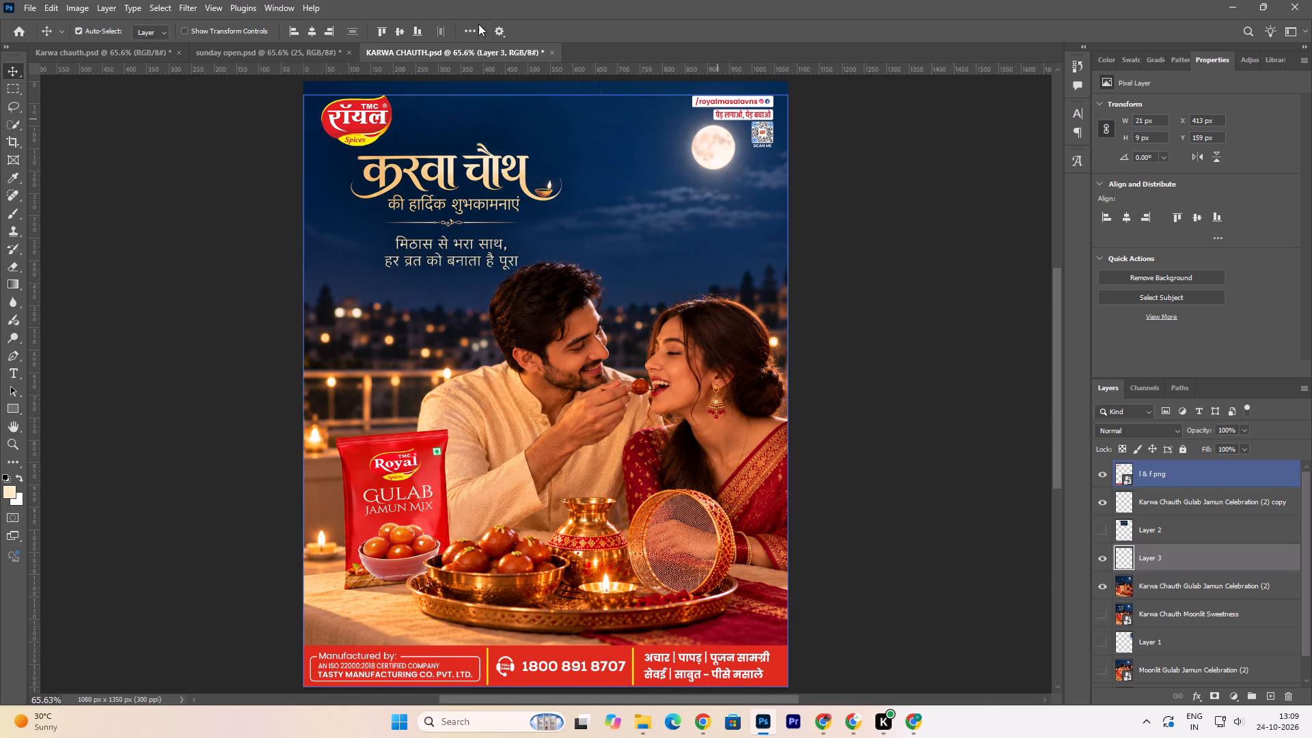
{"action": "left_click", "coordinate": [274, 44]}
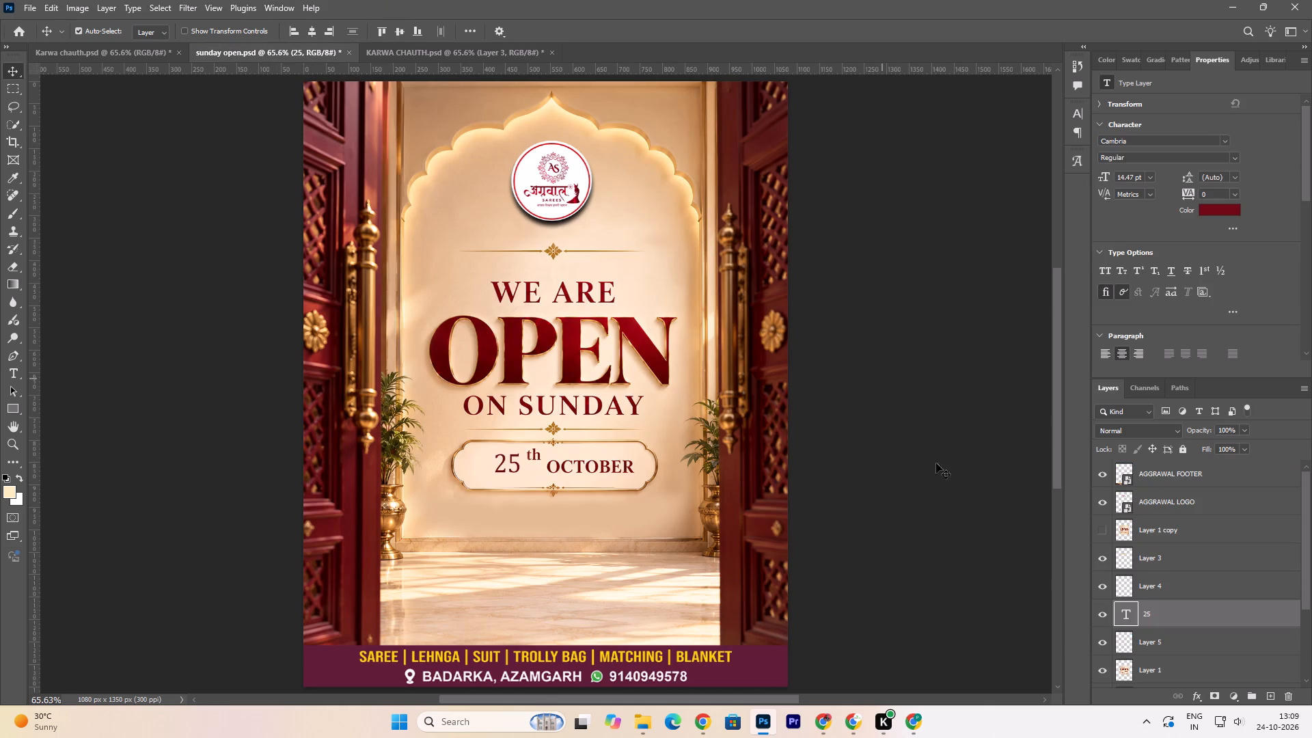
{"action": "left_click", "coordinate": [1097, 476]}
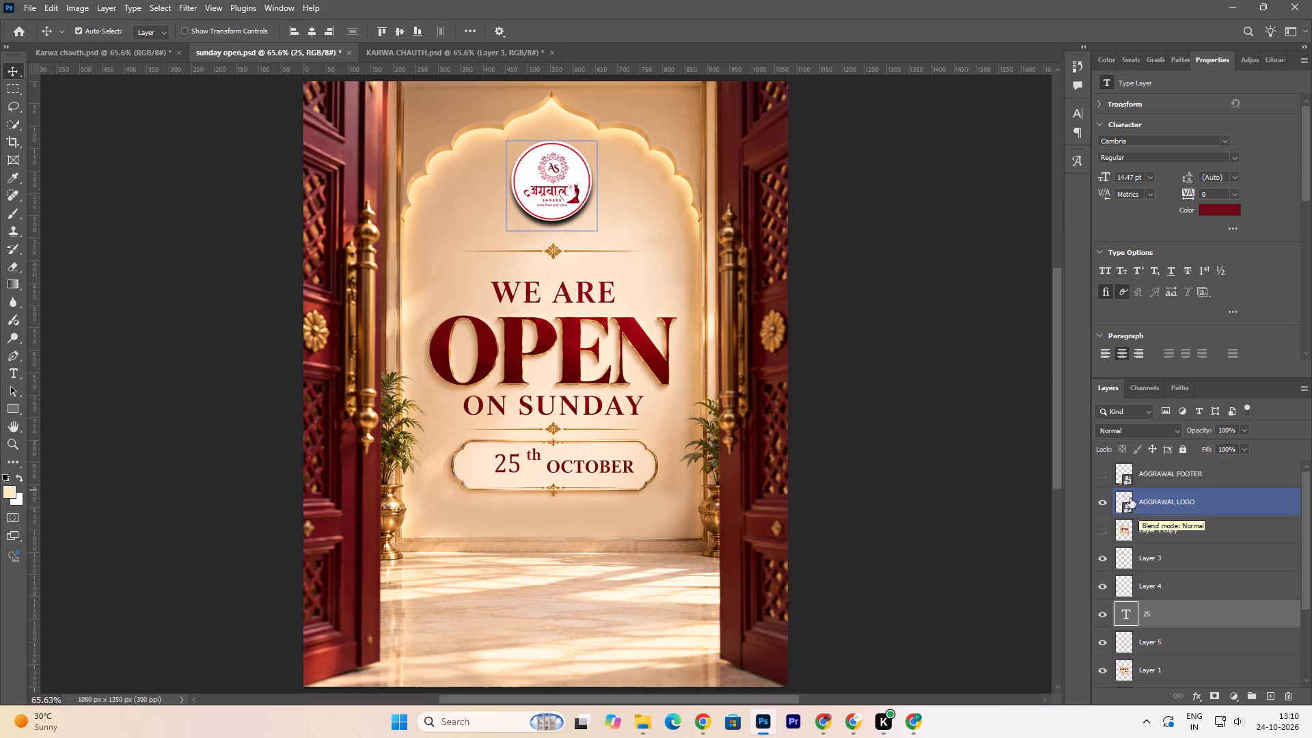
{"action": "left_click", "coordinate": [1099, 474]}
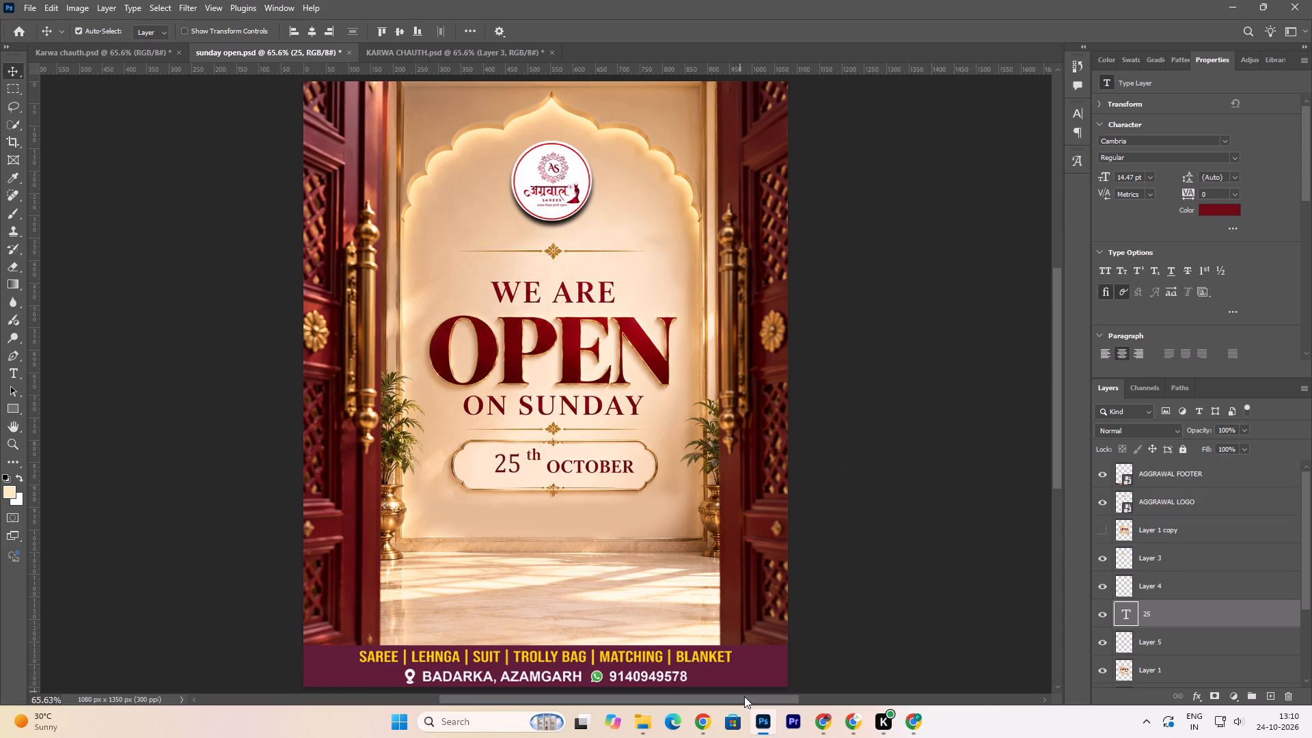
In File Explorer, open the Agarwal DAILY POST folder on the F: drive and search it for "sunda".
{"action": "left_click", "coordinate": [825, 723]}
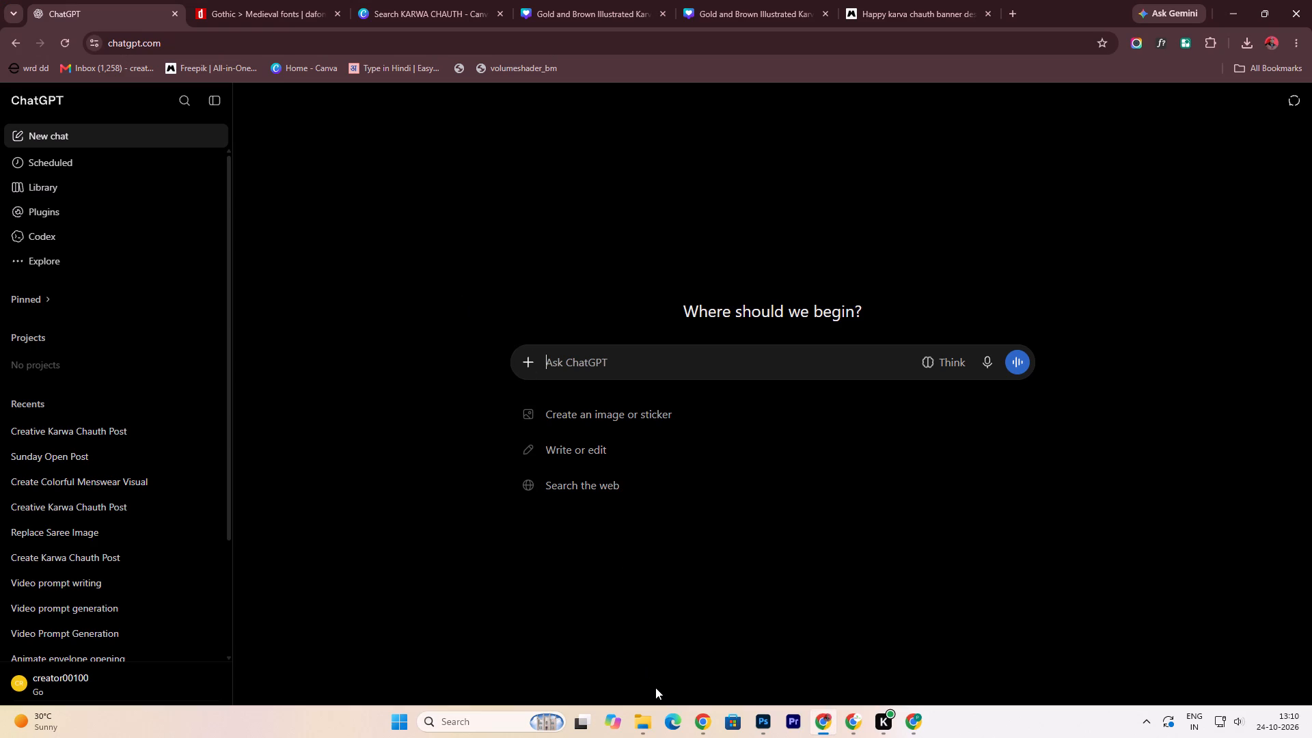
{"action": "left_click", "coordinate": [646, 724]}
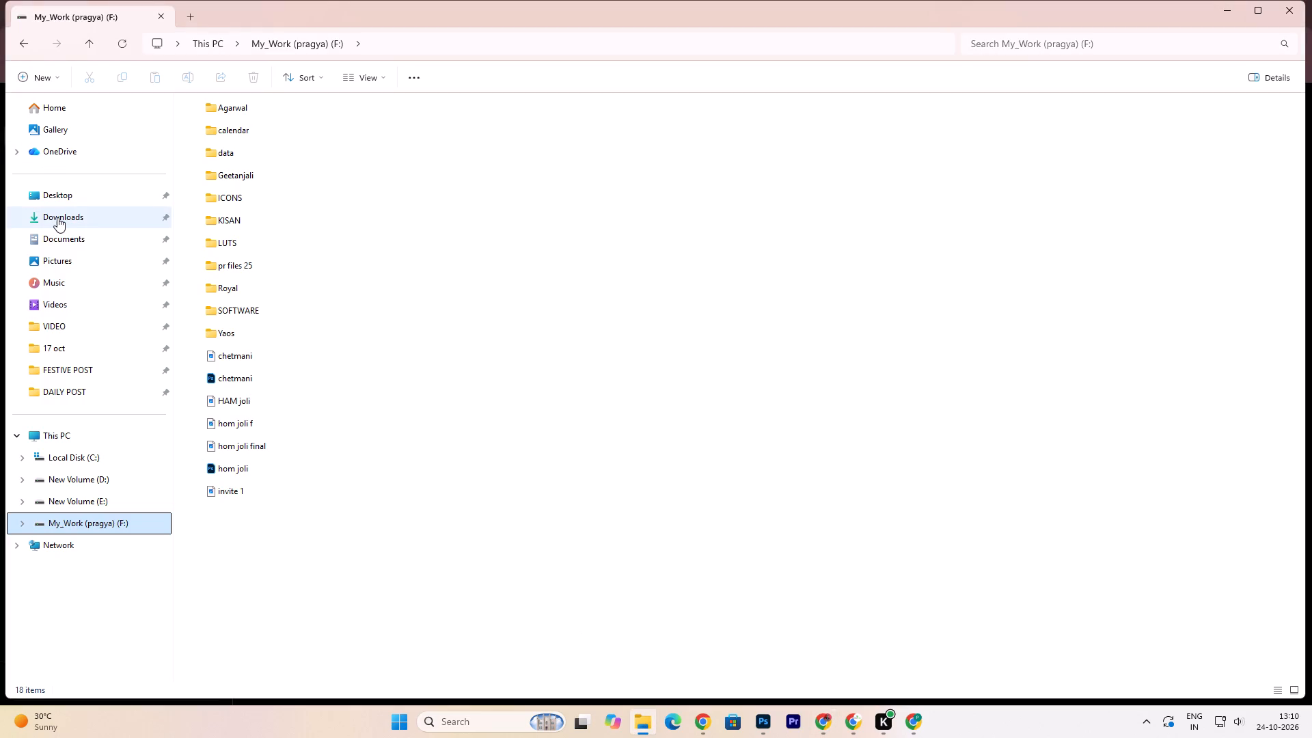
{"action": "left_click", "coordinate": [57, 217]}
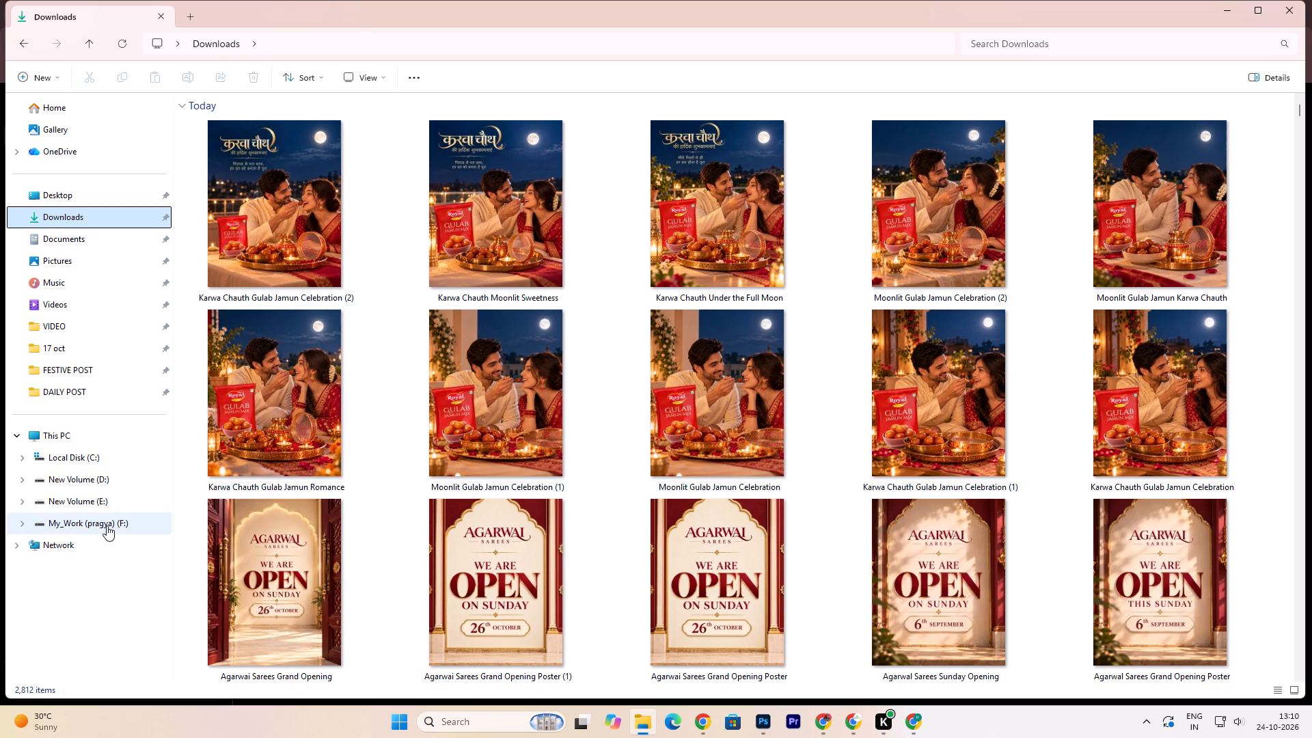
{"action": "left_click", "coordinate": [107, 524]}
{"action": "double_click", "coordinate": [241, 116]}
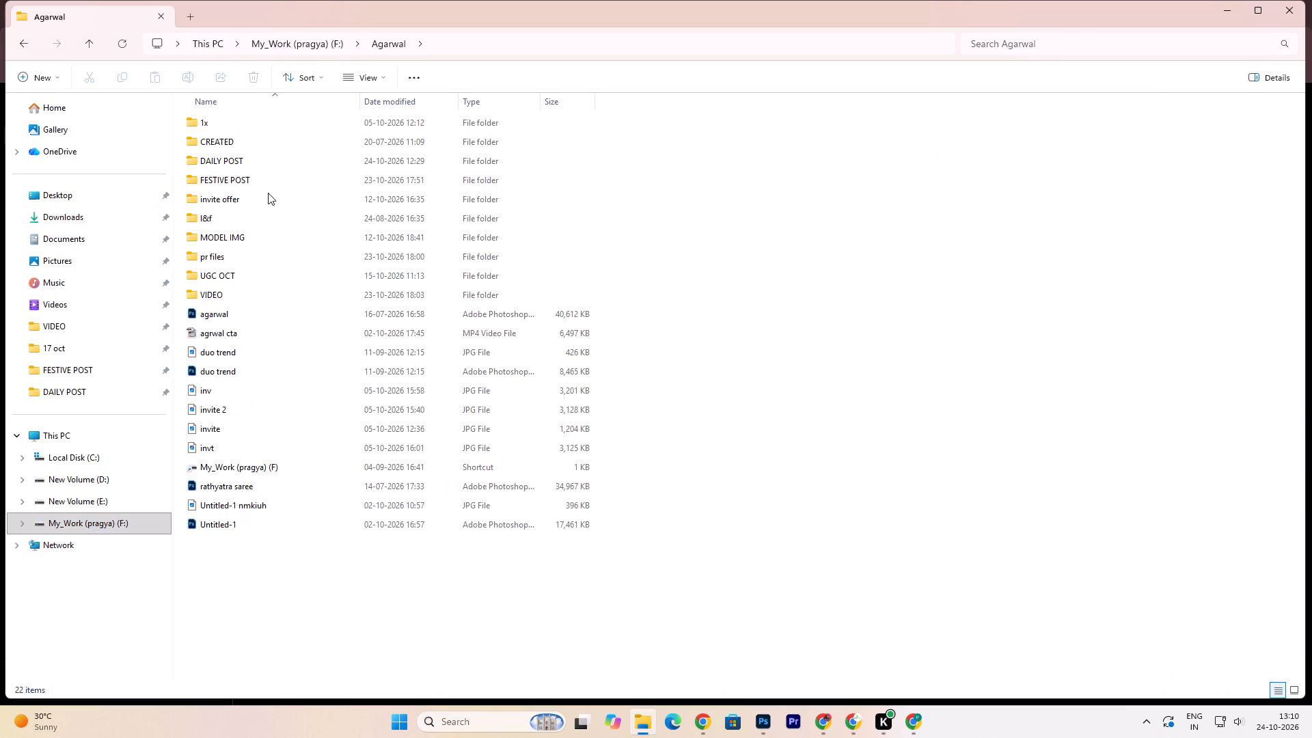
{"action": "double_click", "coordinate": [251, 167]}
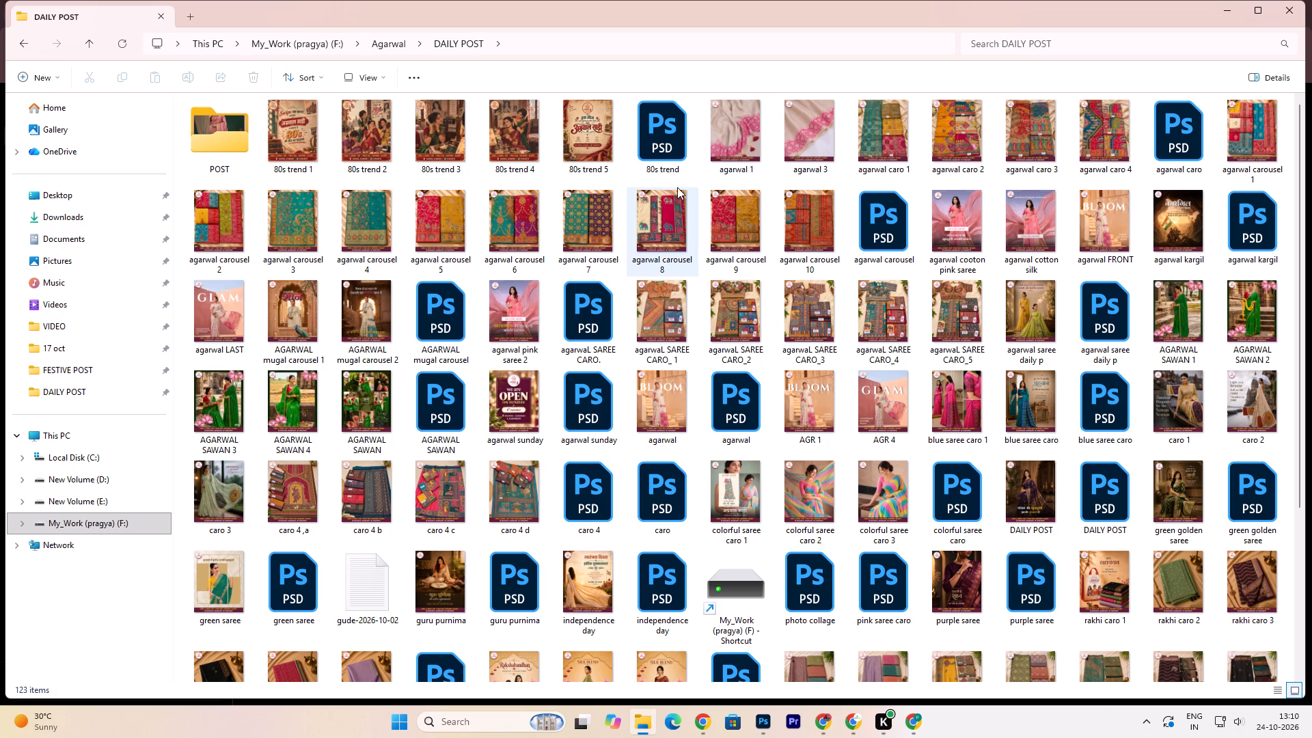
{"action": "scroll", "coordinate": [945, 319], "scroll_direction": "down", "scroll_amount": 2}
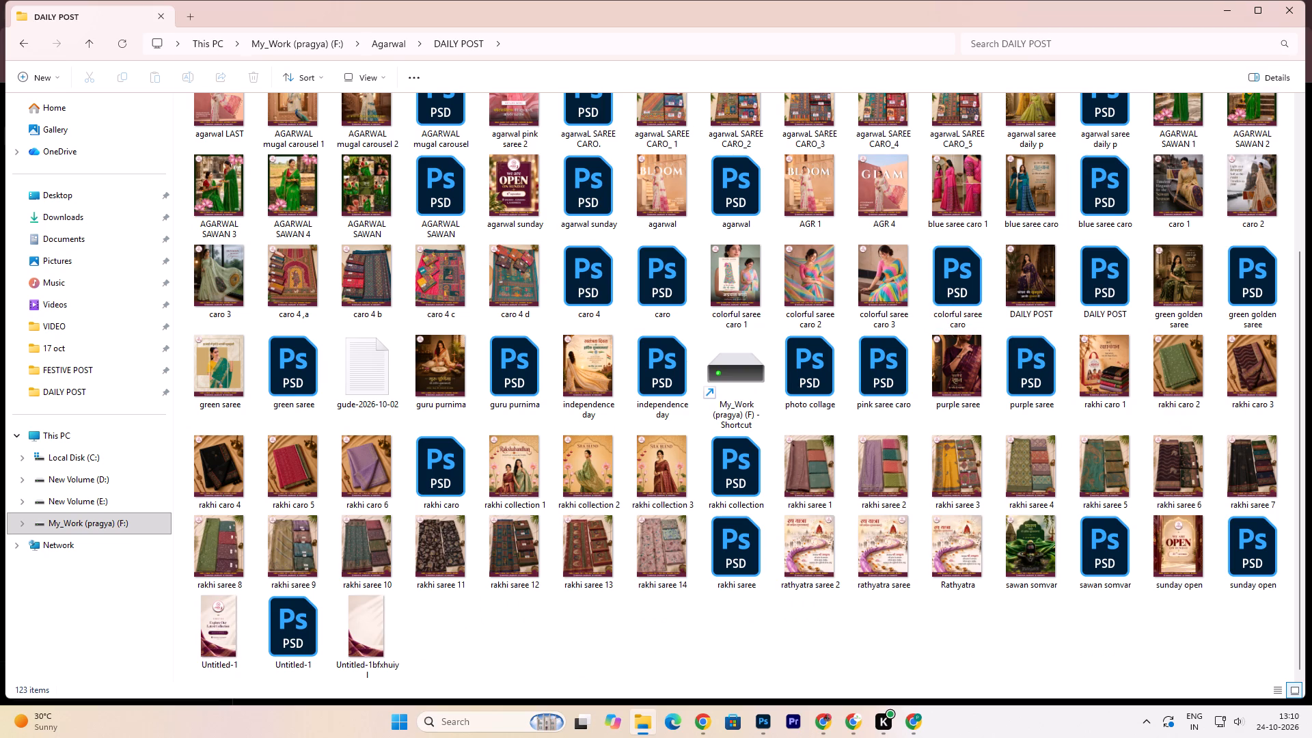
{"action": "left_click", "coordinate": [1202, 42]}
{"action": "type", "text": "sunda"}
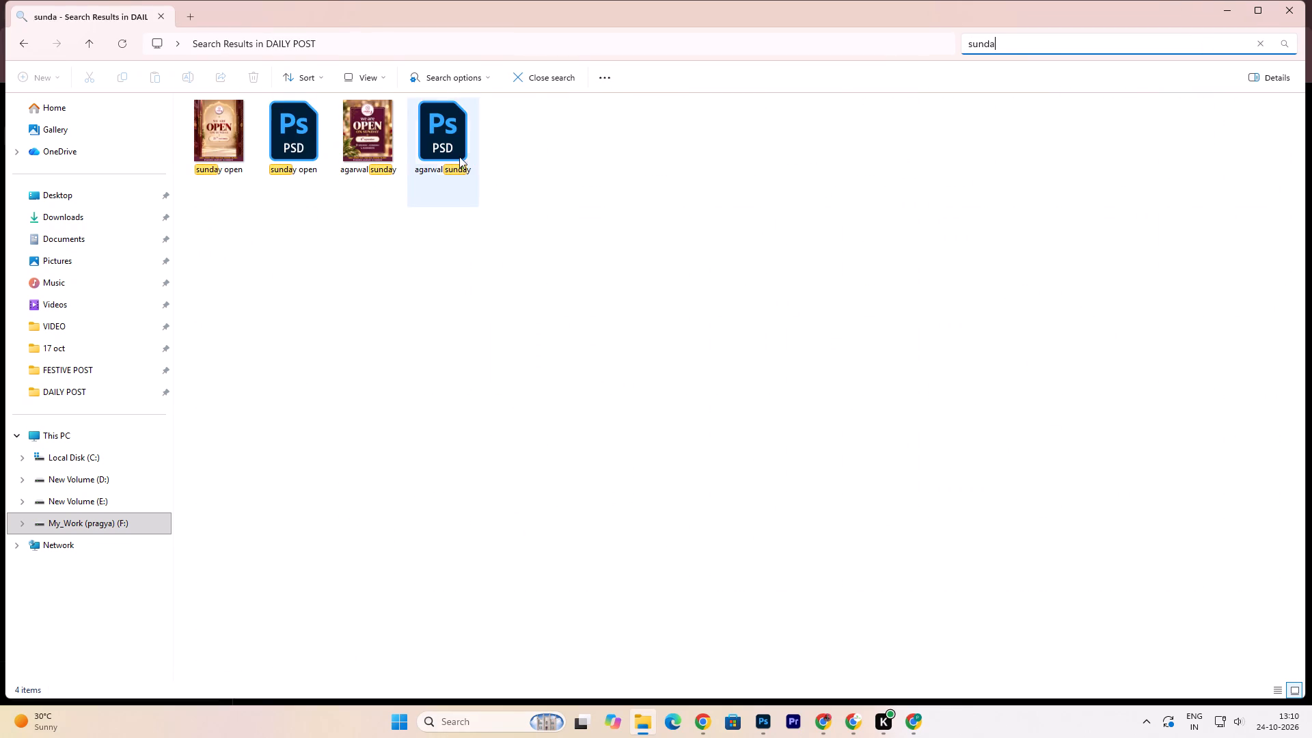
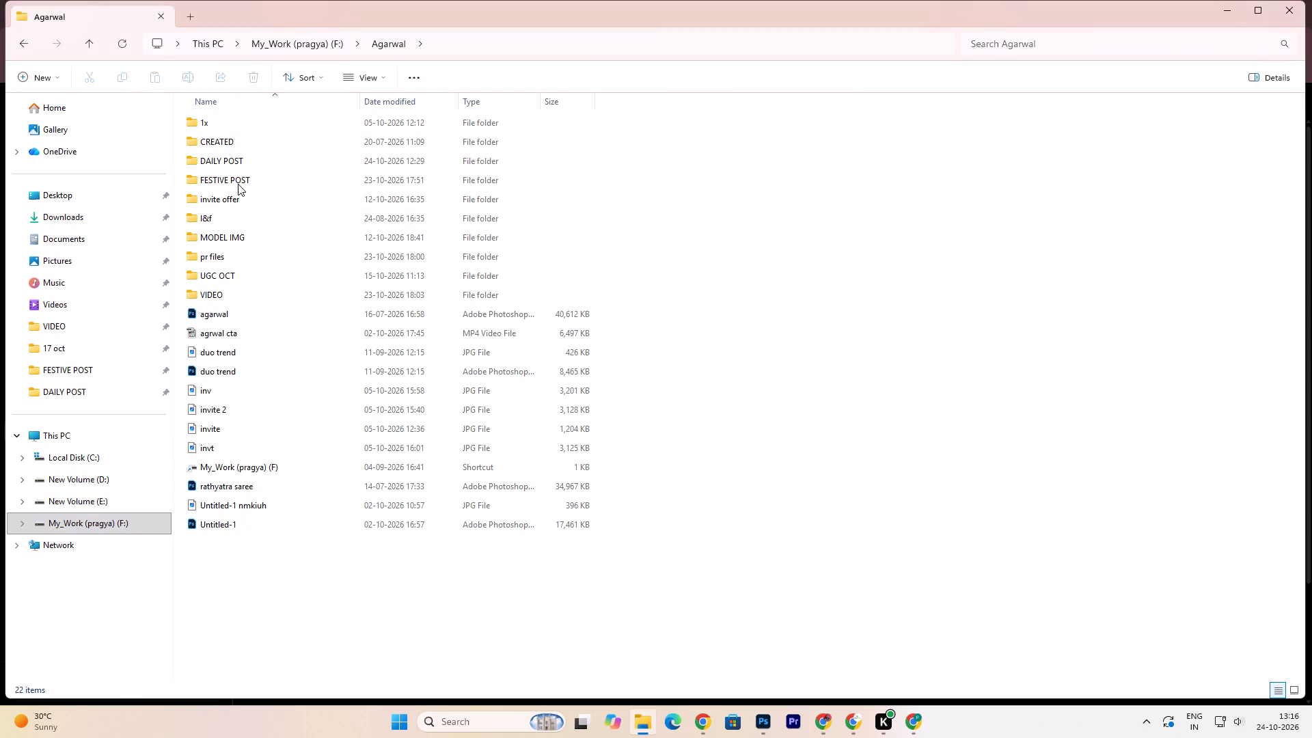
{"action": "double_click", "coordinate": [232, 235]}
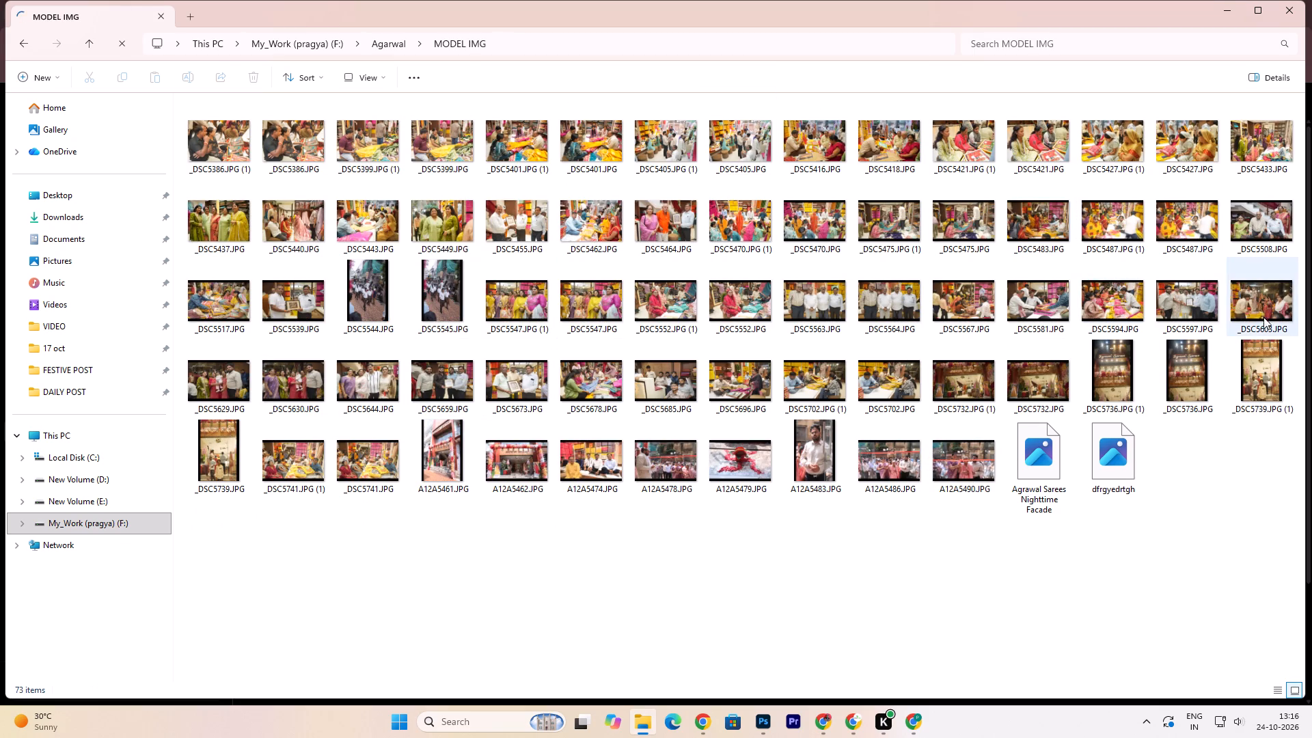
{"action": "double_click", "coordinate": [1192, 381]}
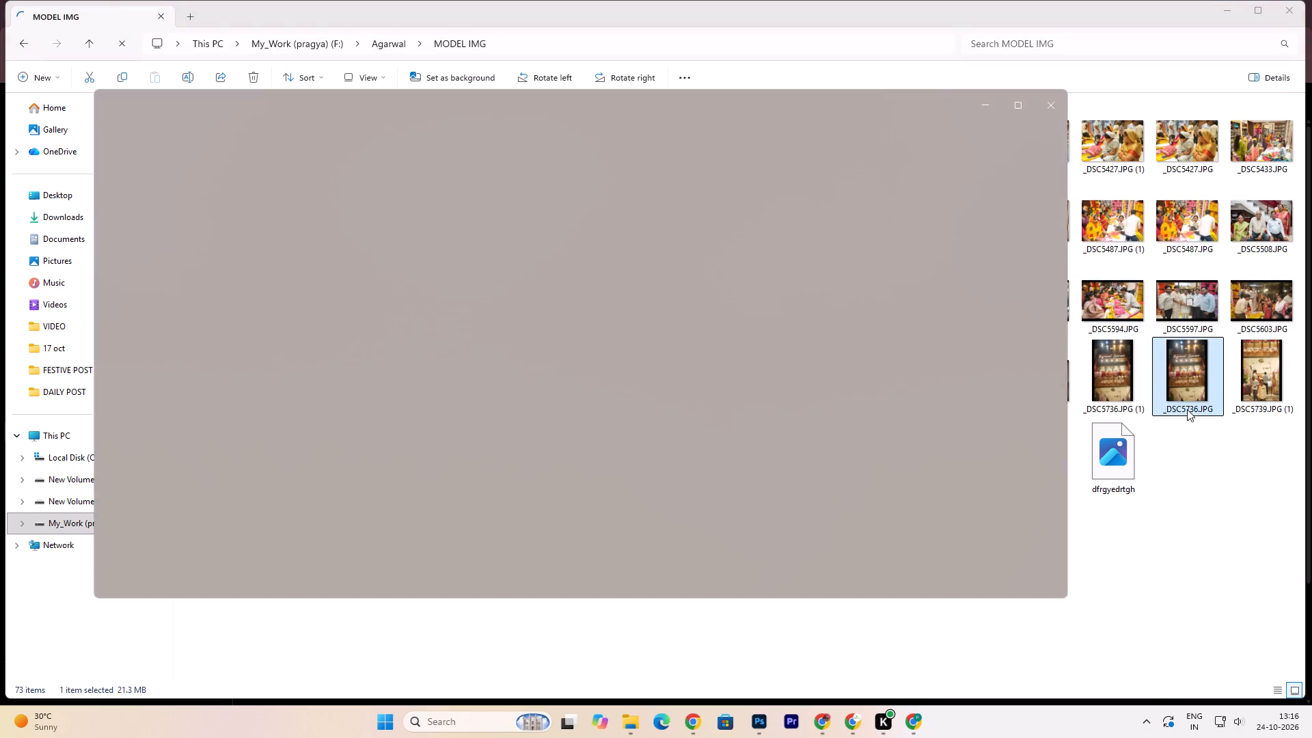
{"action": "left_click", "coordinate": [1184, 541]}
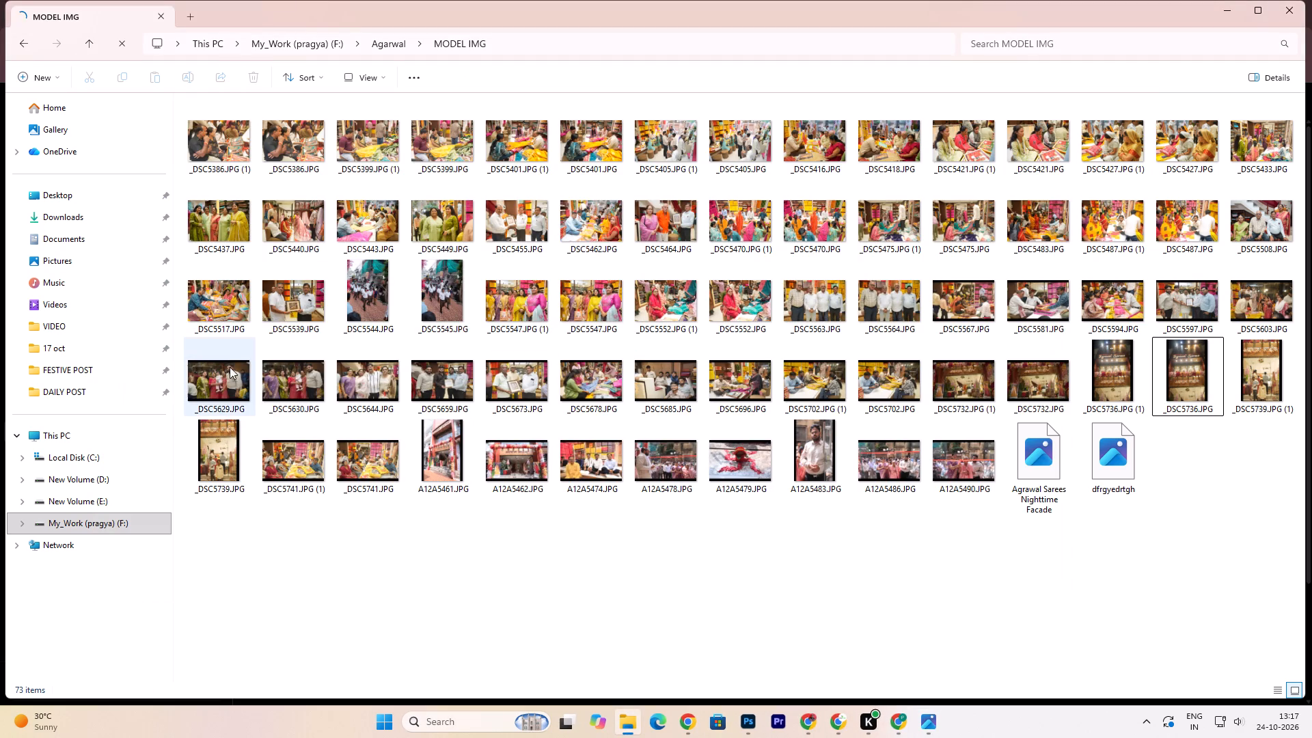
{"action": "double_click", "coordinate": [1033, 465]}
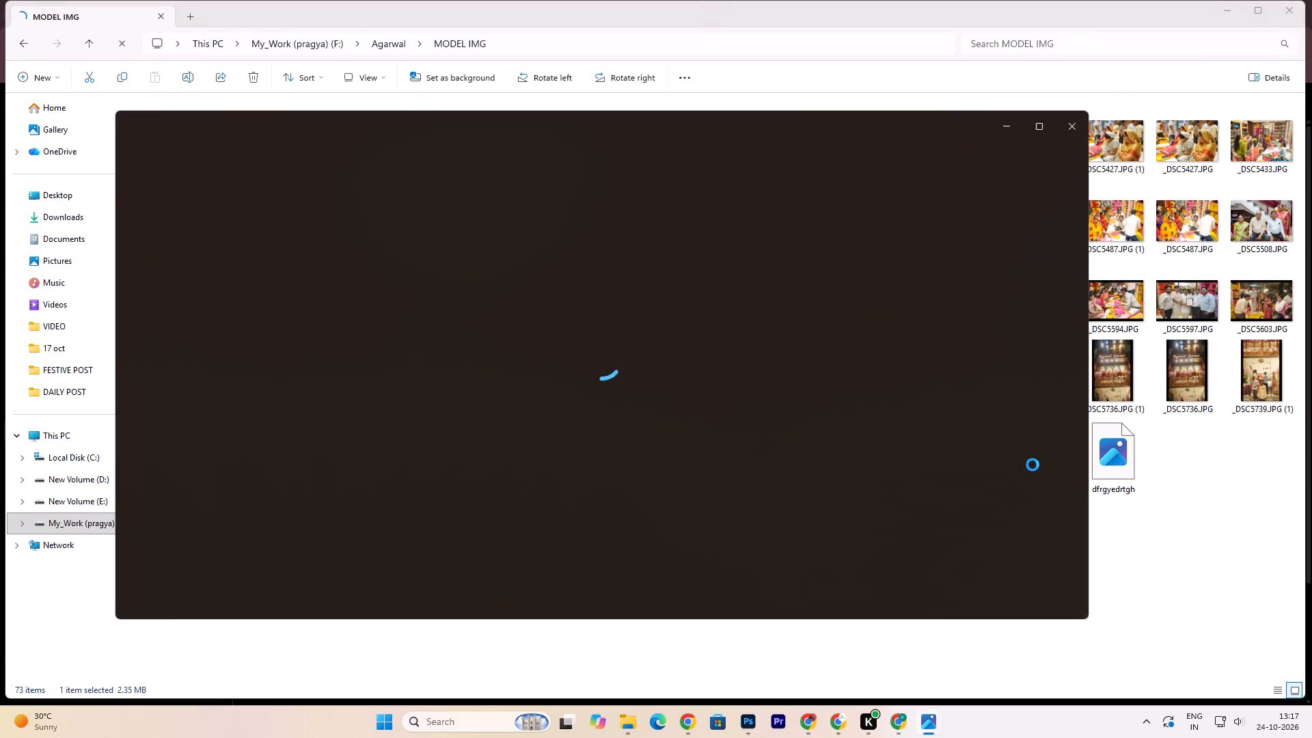
{"action": "left_click", "coordinate": [1173, 512]}
{"action": "double_click", "coordinate": [1102, 462]}
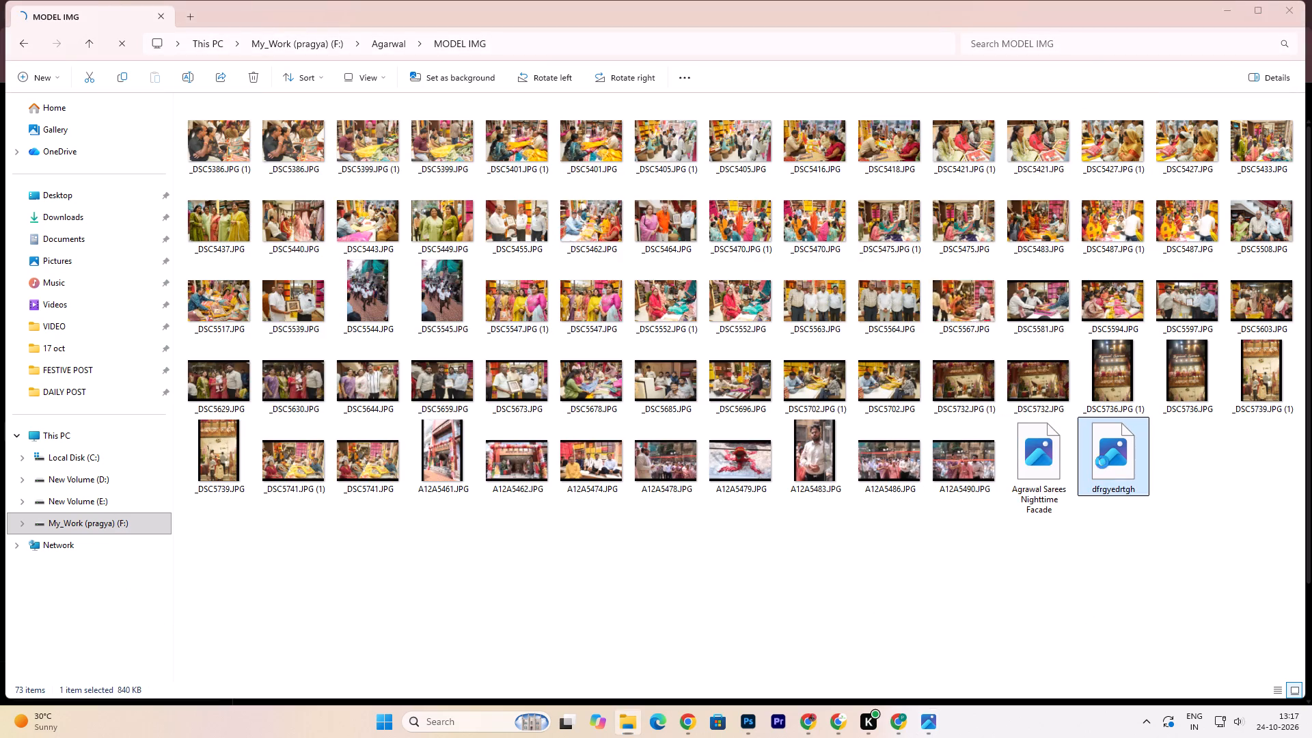
{"action": "left_click", "coordinate": [1201, 483]}
{"action": "double_click", "coordinate": [1041, 461]}
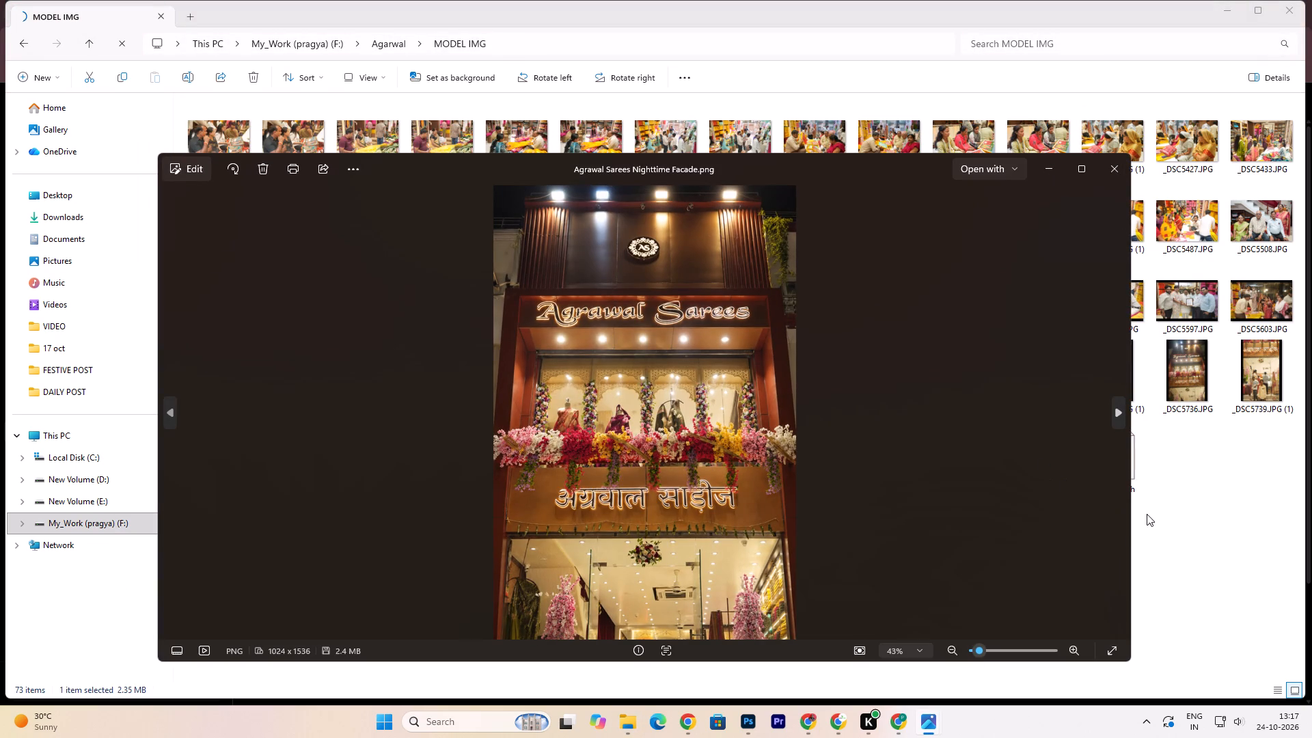
{"action": "left_click", "coordinate": [1210, 517]}
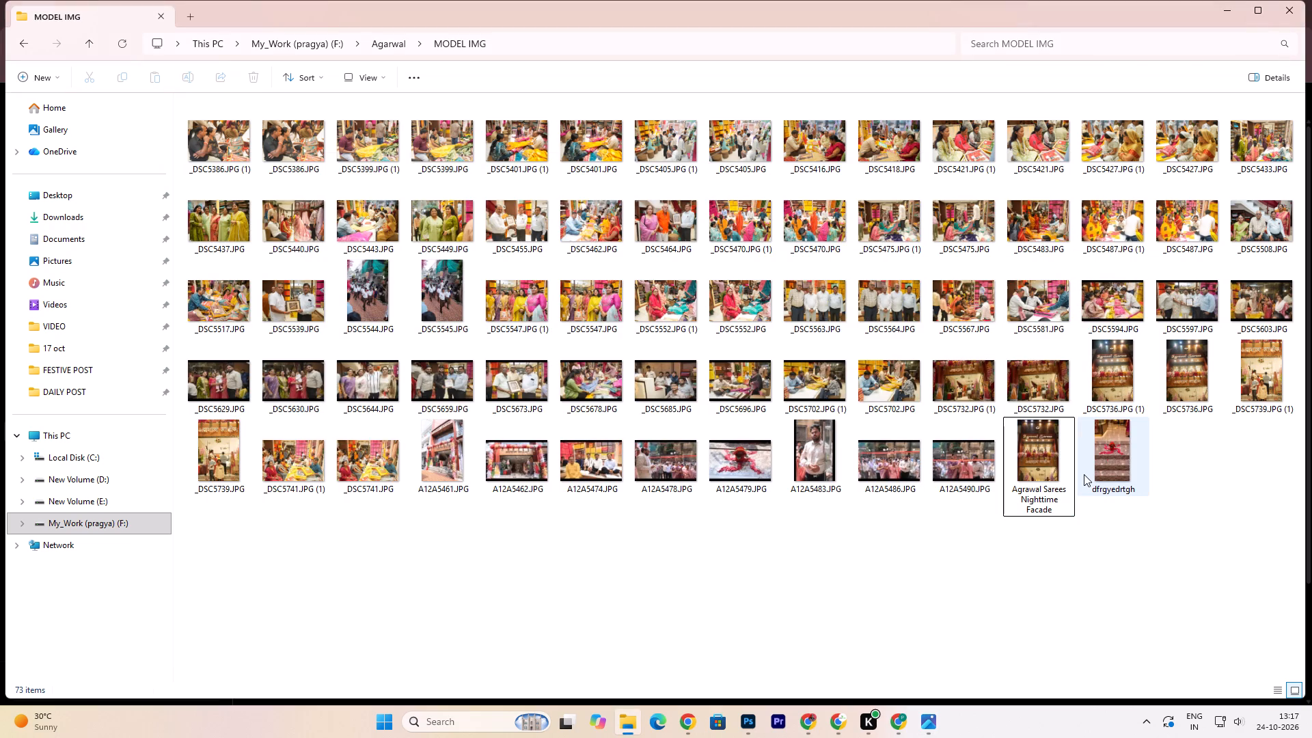
{"action": "scroll", "coordinate": [576, 401], "scroll_direction": "up", "scroll_amount": 3}
Preview the Untitled-1 nmkiuh image in the Agarwal folder, and check the DAILY POST folder for a shop photo.
{"action": "left_click", "coordinate": [25, 36]}
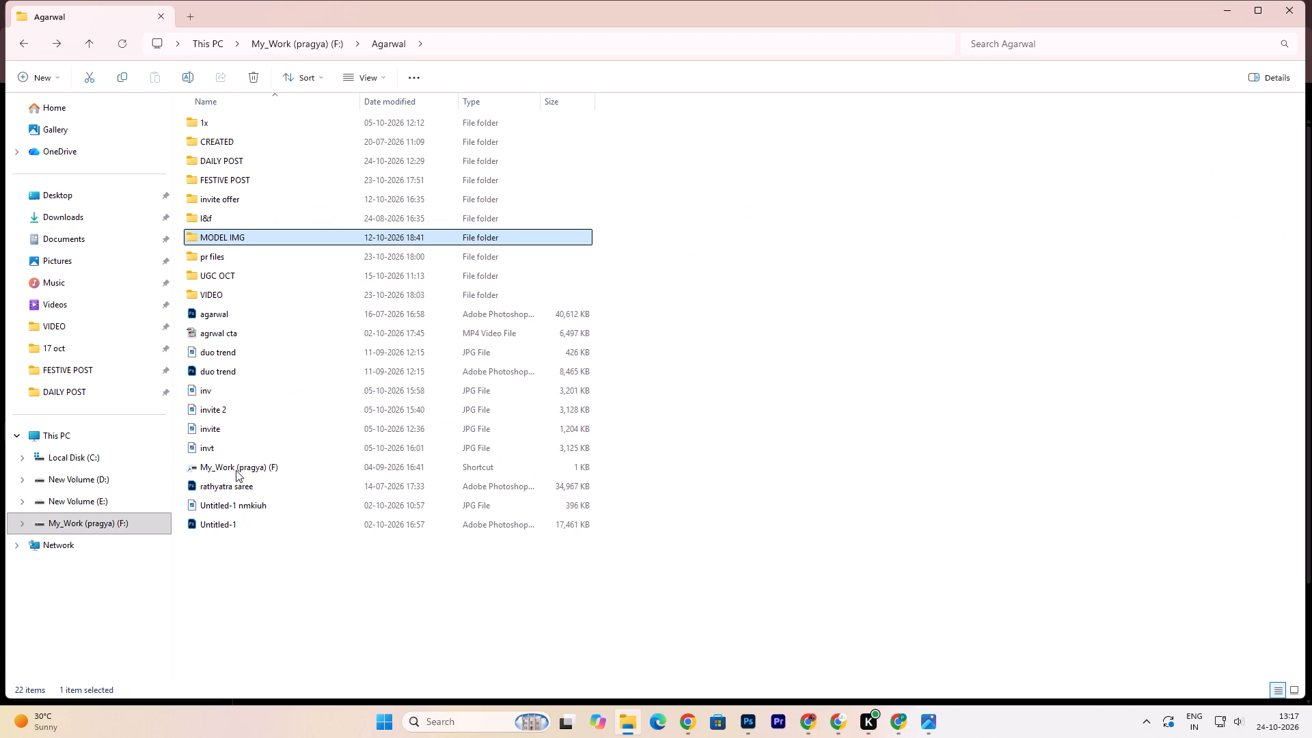
{"action": "double_click", "coordinate": [244, 510]}
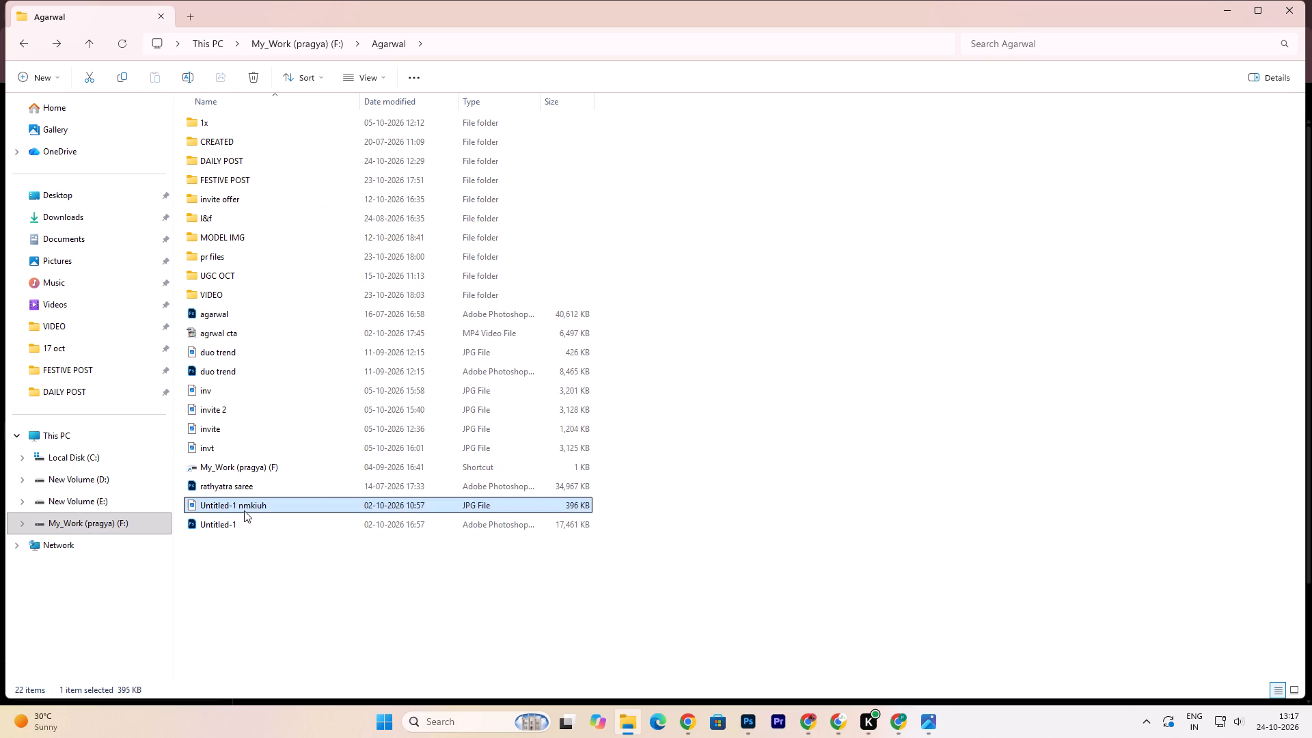
{"action": "left_click", "coordinate": [1250, 404]}
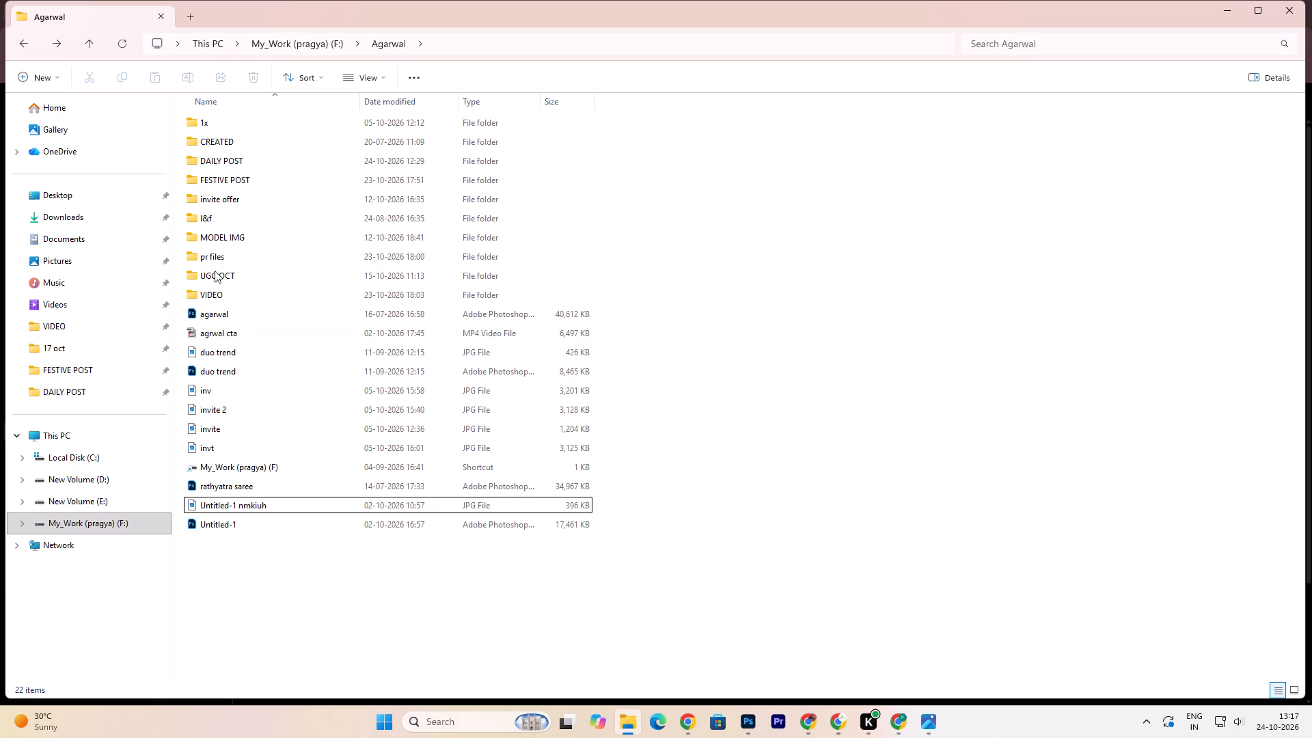
{"action": "double_click", "coordinate": [282, 158]}
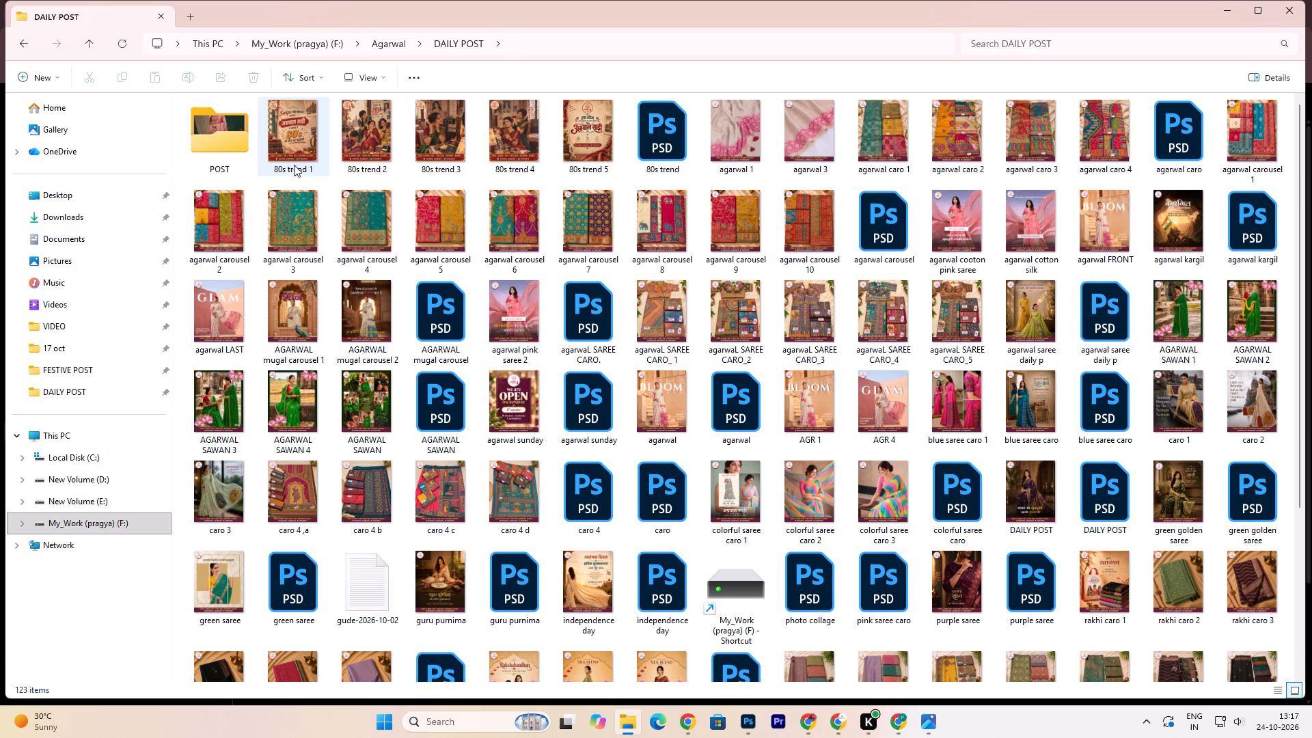
Look through the Downloads folder for an Agrawal Sarees storefront photo.
{"action": "left_click", "coordinate": [66, 221]}
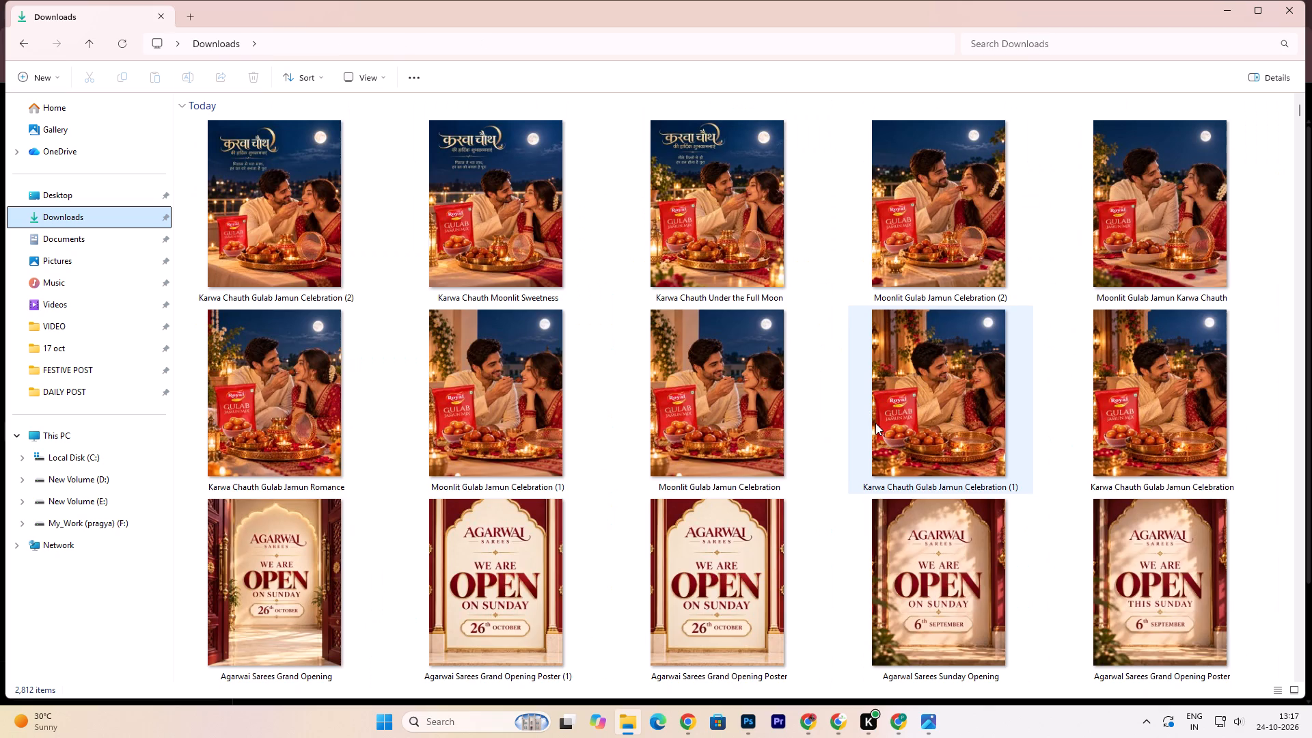
{"action": "scroll", "coordinate": [876, 422], "scroll_direction": "down", "scroll_amount": 18}
{"action": "scroll", "coordinate": [876, 422], "scroll_direction": "down", "scroll_amount": 6}
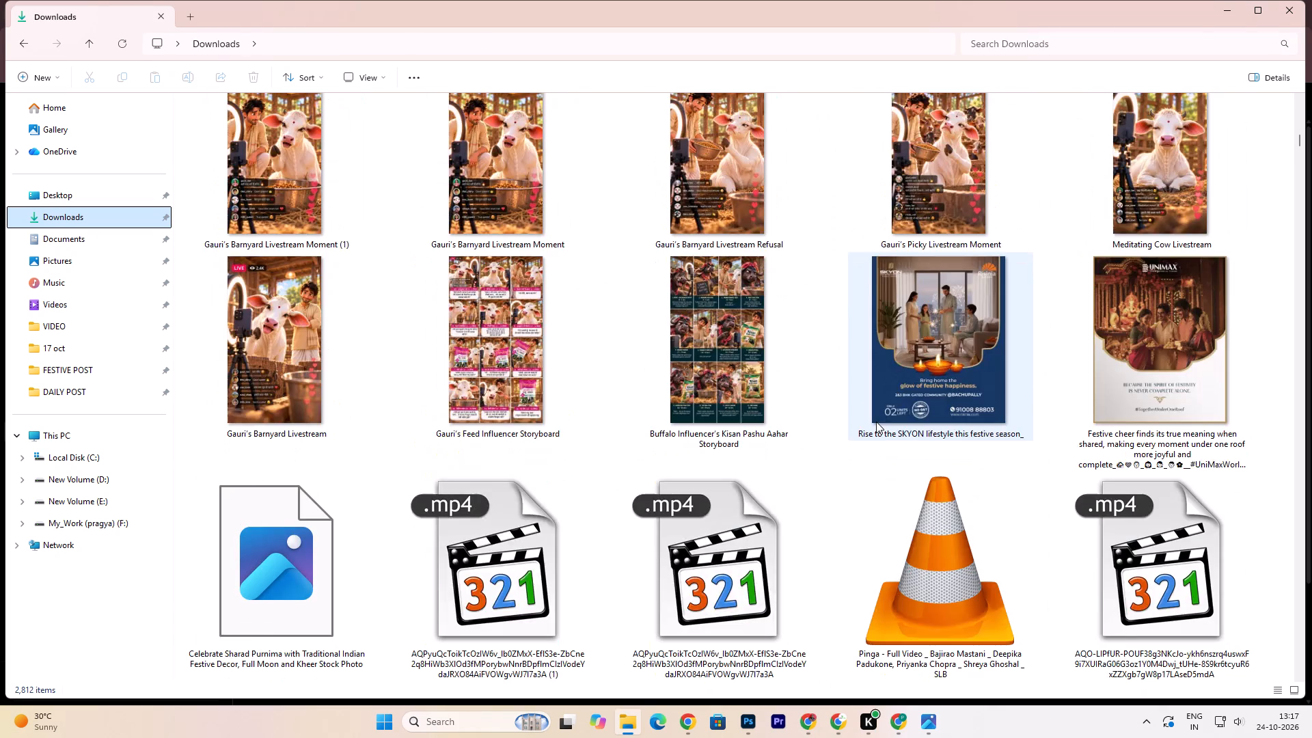
{"action": "scroll", "coordinate": [876, 422], "scroll_direction": "down", "scroll_amount": 19}
{"action": "scroll", "coordinate": [876, 422], "scroll_direction": "down", "scroll_amount": 6}
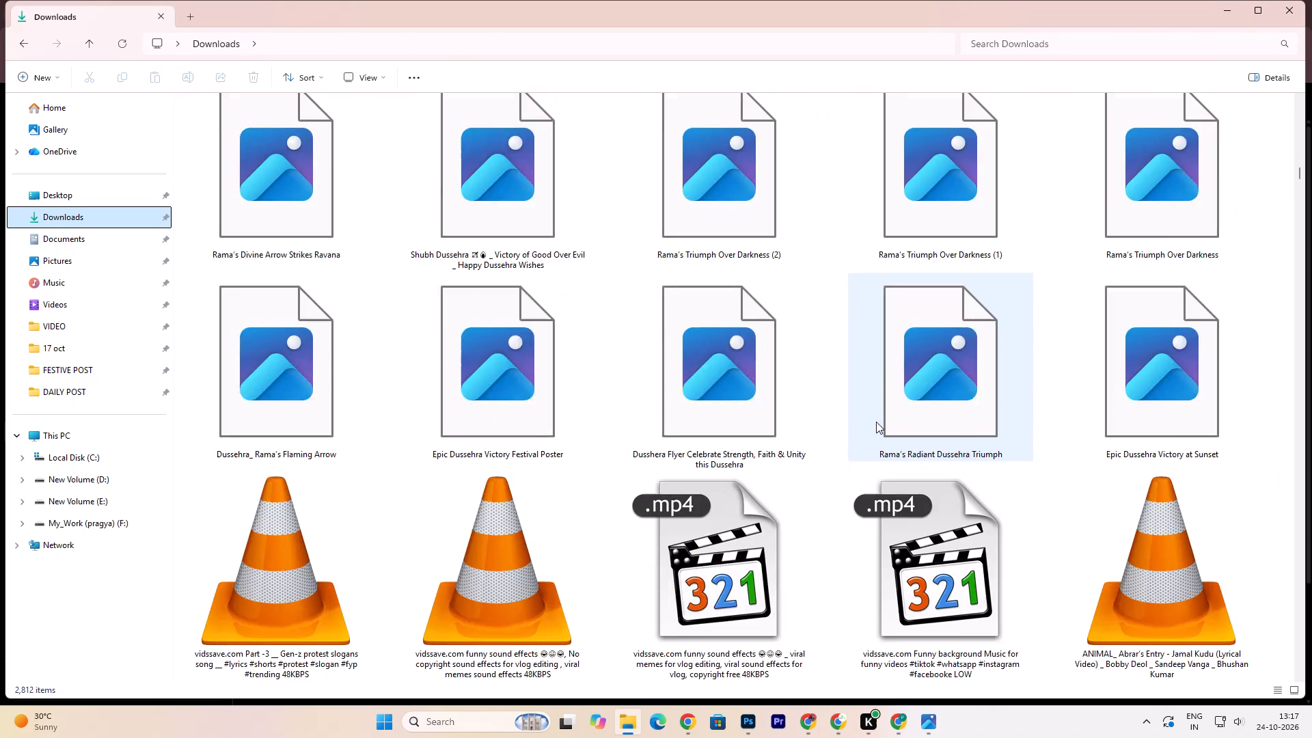
{"action": "scroll", "coordinate": [876, 422], "scroll_direction": "down", "scroll_amount": 19}
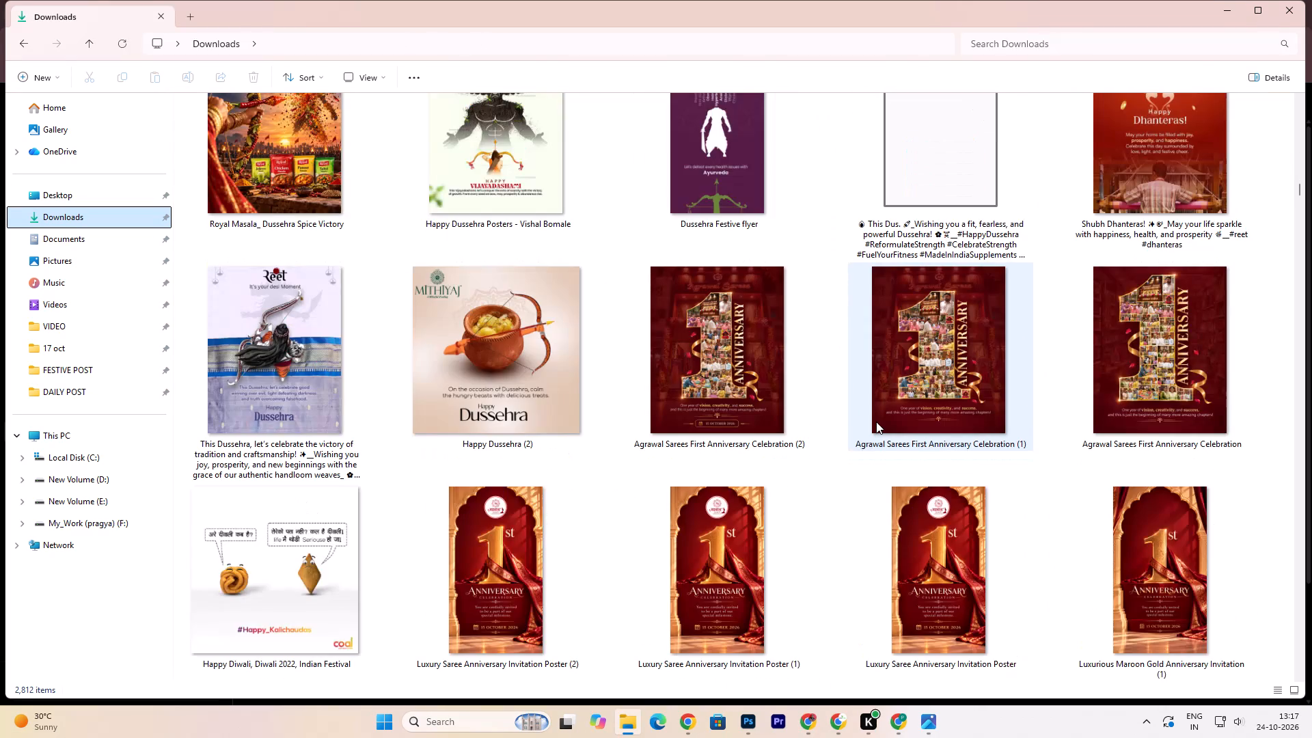
{"action": "scroll", "coordinate": [876, 422], "scroll_direction": "down", "scroll_amount": 3}
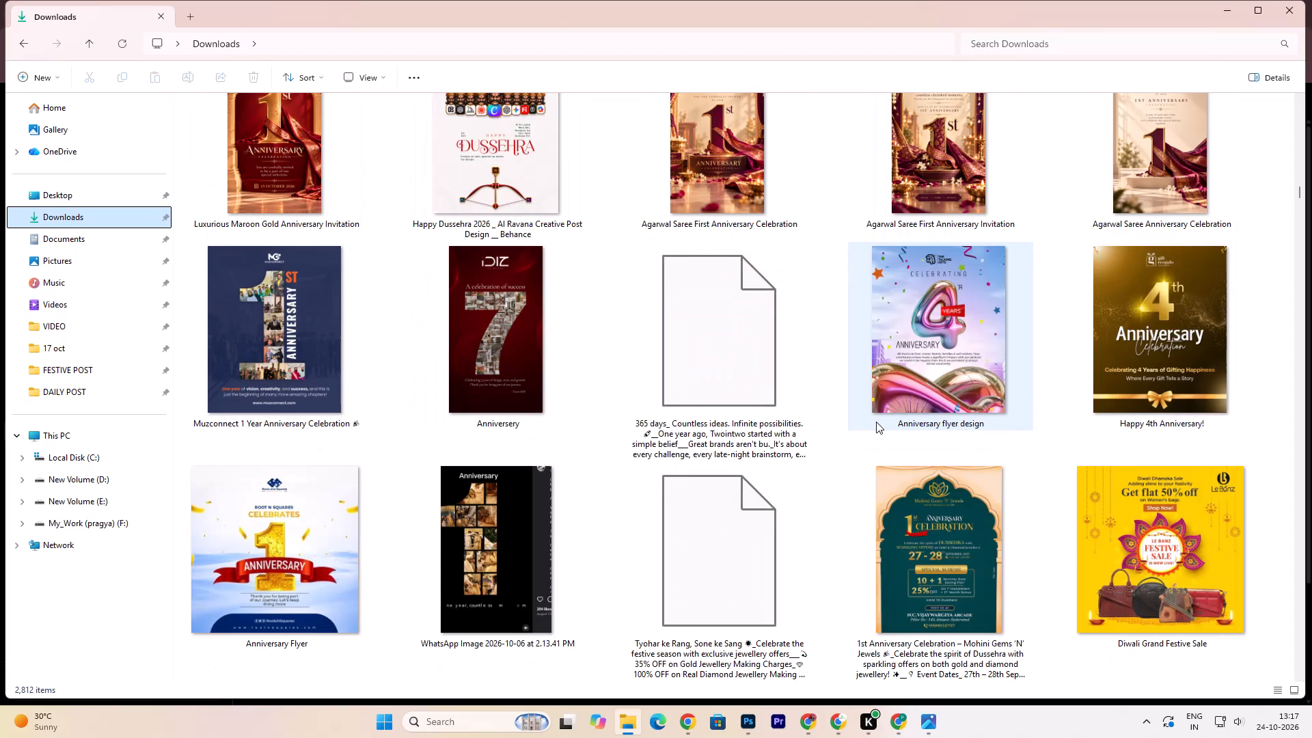
{"action": "scroll", "coordinate": [876, 422], "scroll_direction": "down", "scroll_amount": 4}
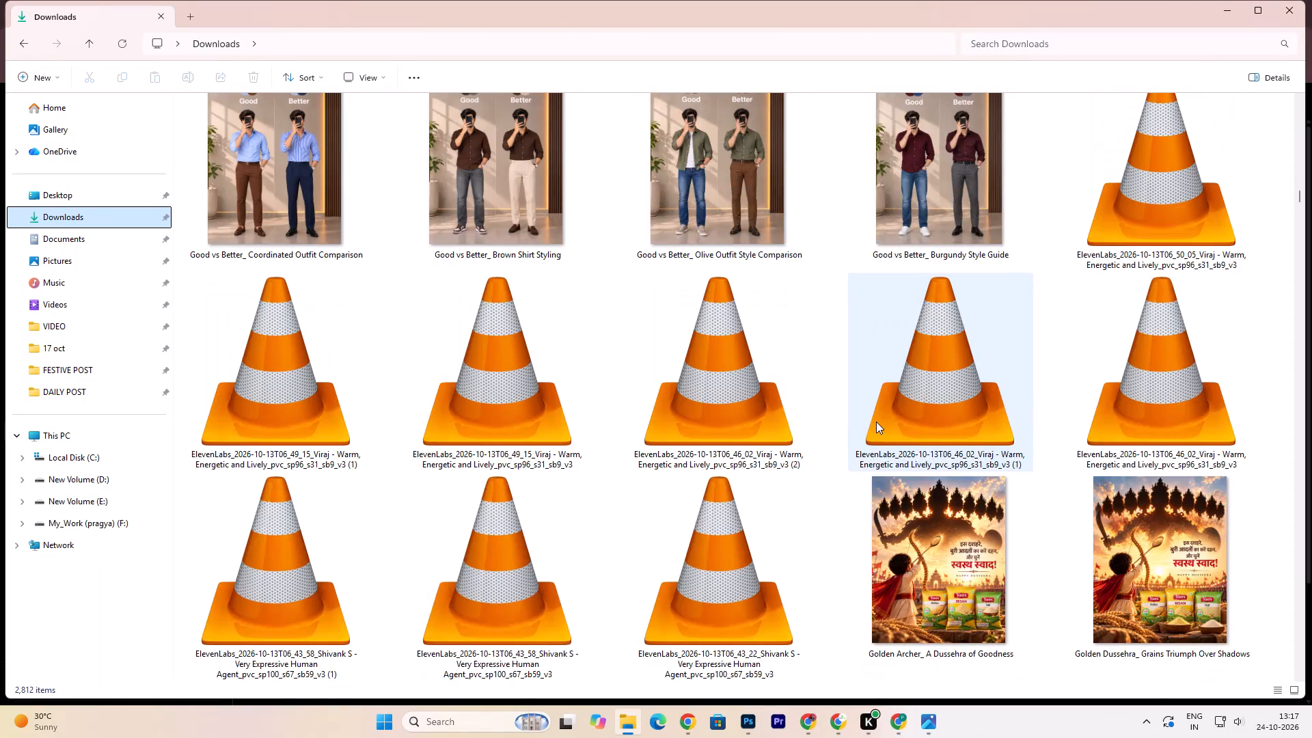
{"action": "scroll", "coordinate": [876, 422], "scroll_direction": "down", "scroll_amount": 4}
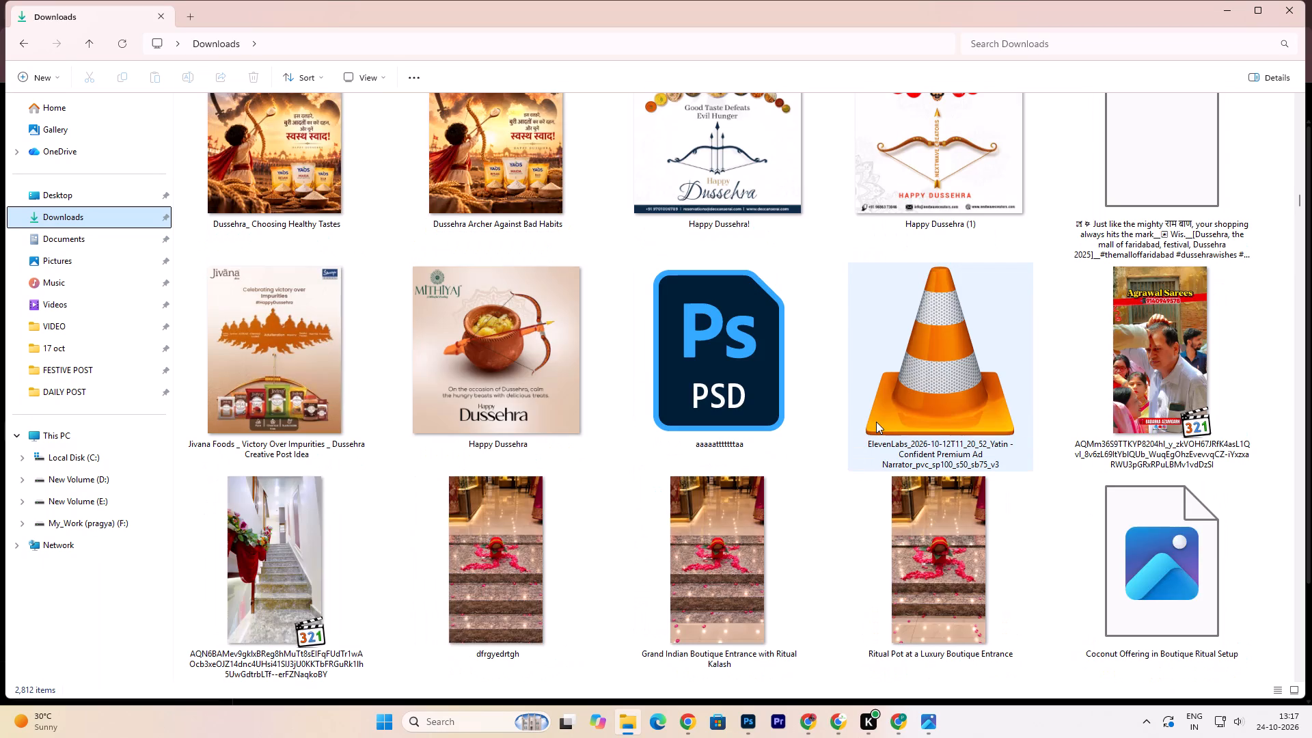
{"action": "scroll", "coordinate": [876, 422], "scroll_direction": "down", "scroll_amount": 3}
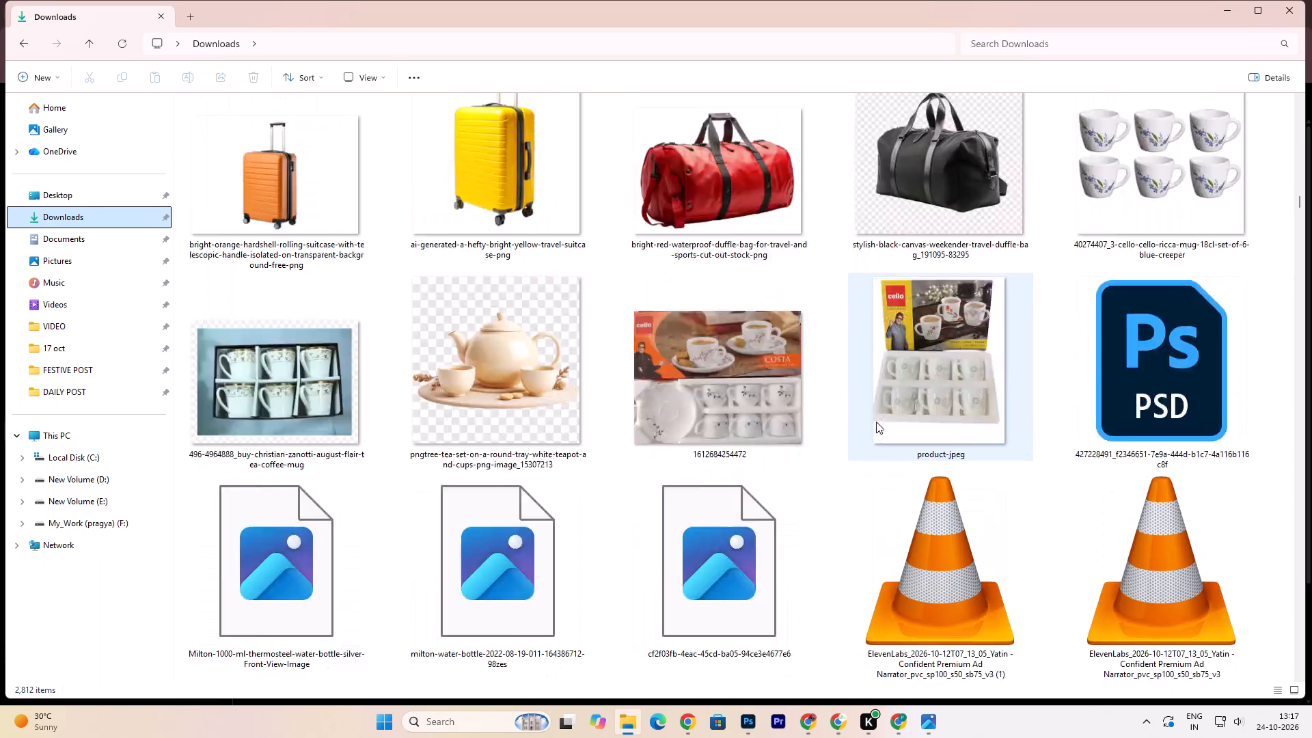
{"action": "scroll", "coordinate": [876, 422], "scroll_direction": "down", "scroll_amount": 4}
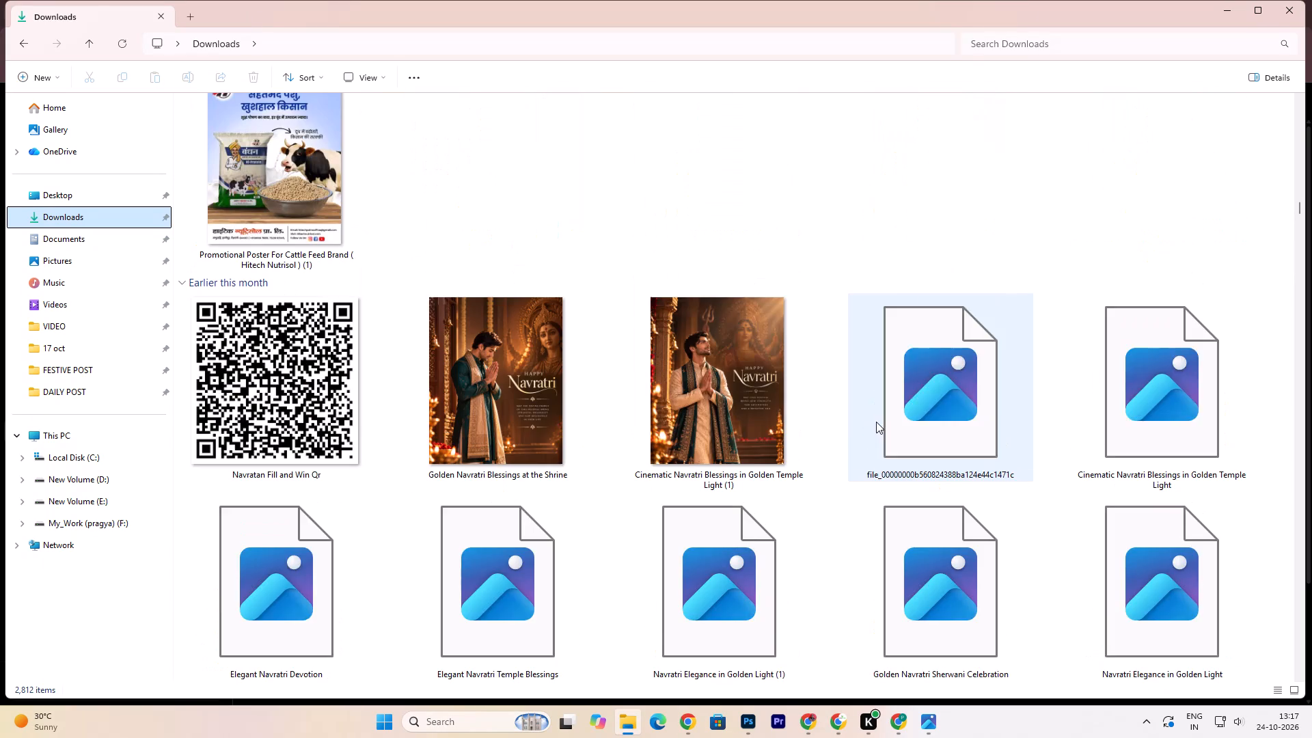
{"action": "scroll", "coordinate": [876, 422], "scroll_direction": "down", "scroll_amount": 3}
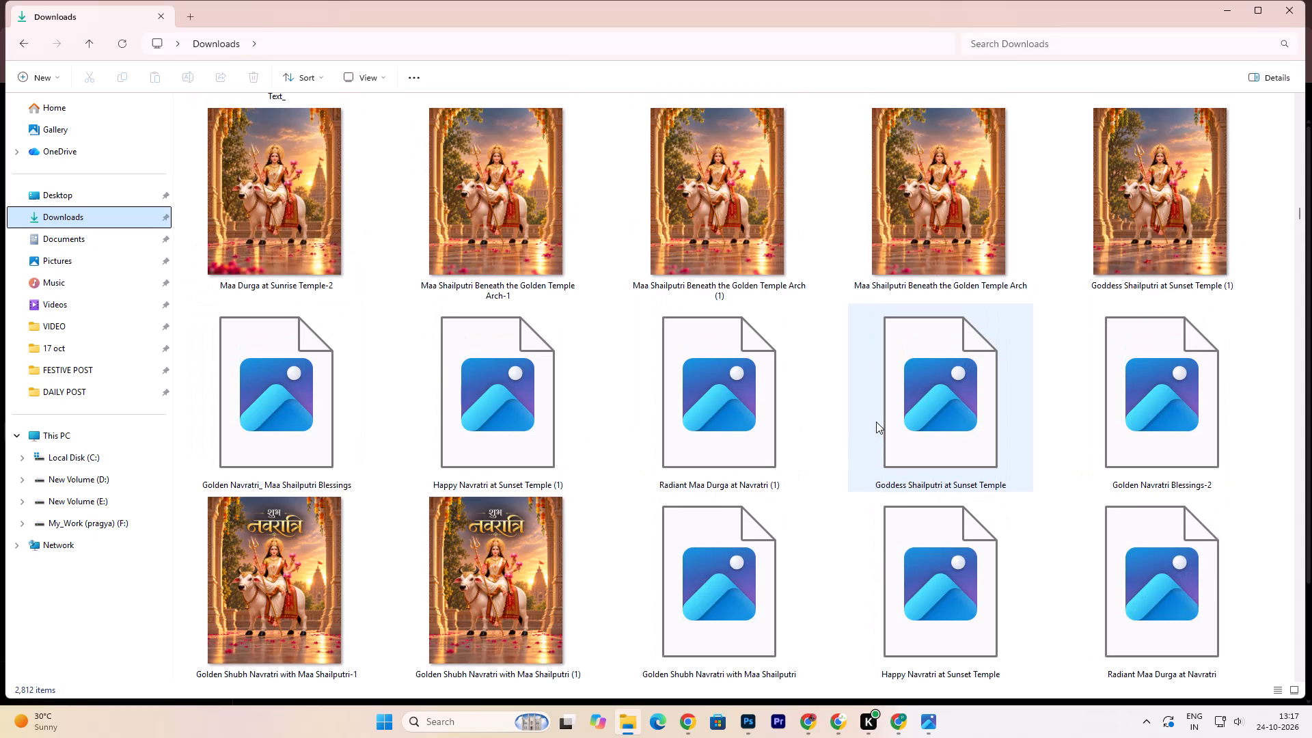
{"action": "scroll", "coordinate": [876, 422], "scroll_direction": "down", "scroll_amount": 4}
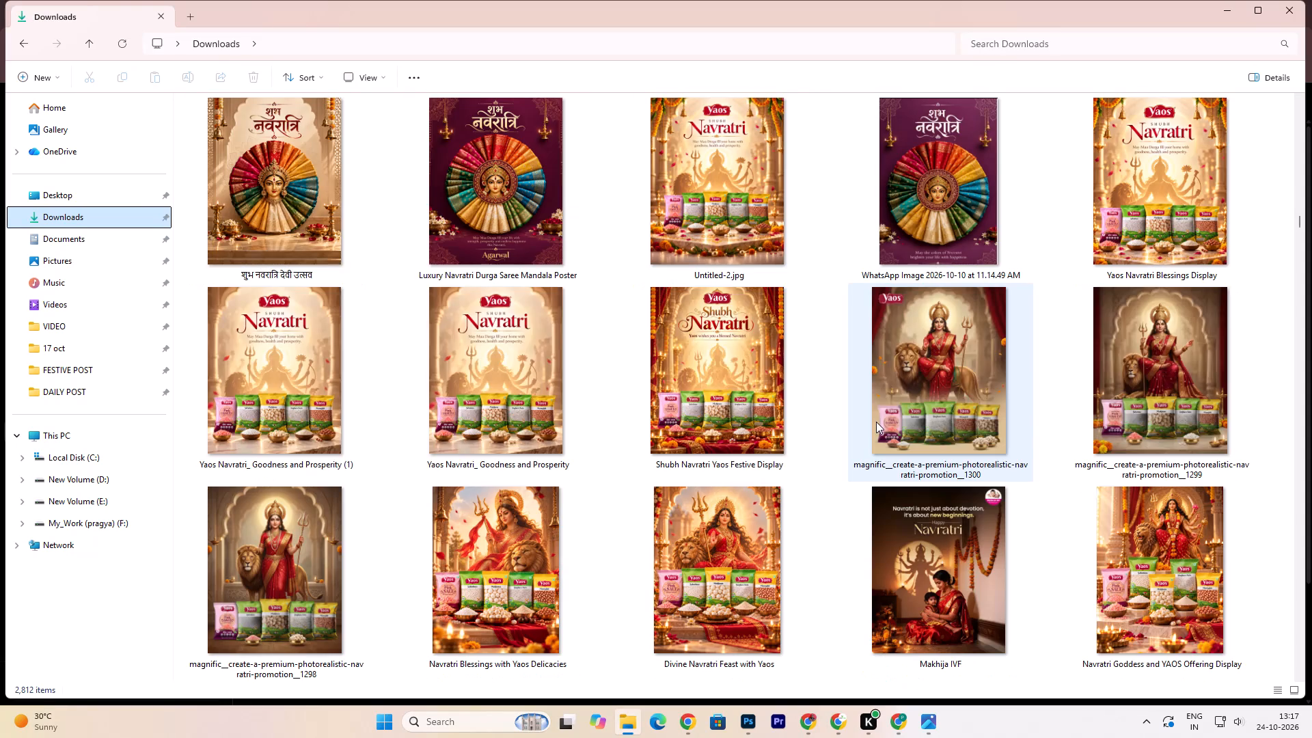
{"action": "scroll", "coordinate": [876, 422], "scroll_direction": "down", "scroll_amount": 4}
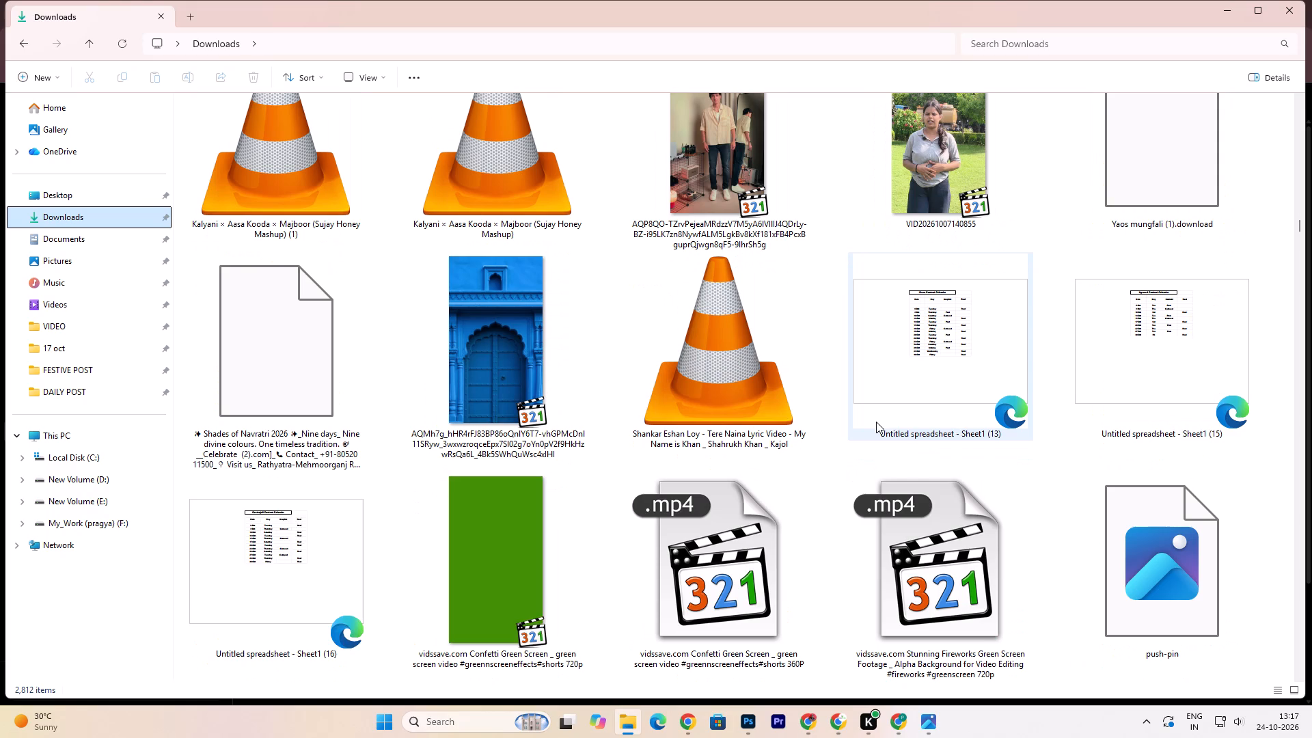
{"action": "scroll", "coordinate": [876, 422], "scroll_direction": "down", "scroll_amount": 3}
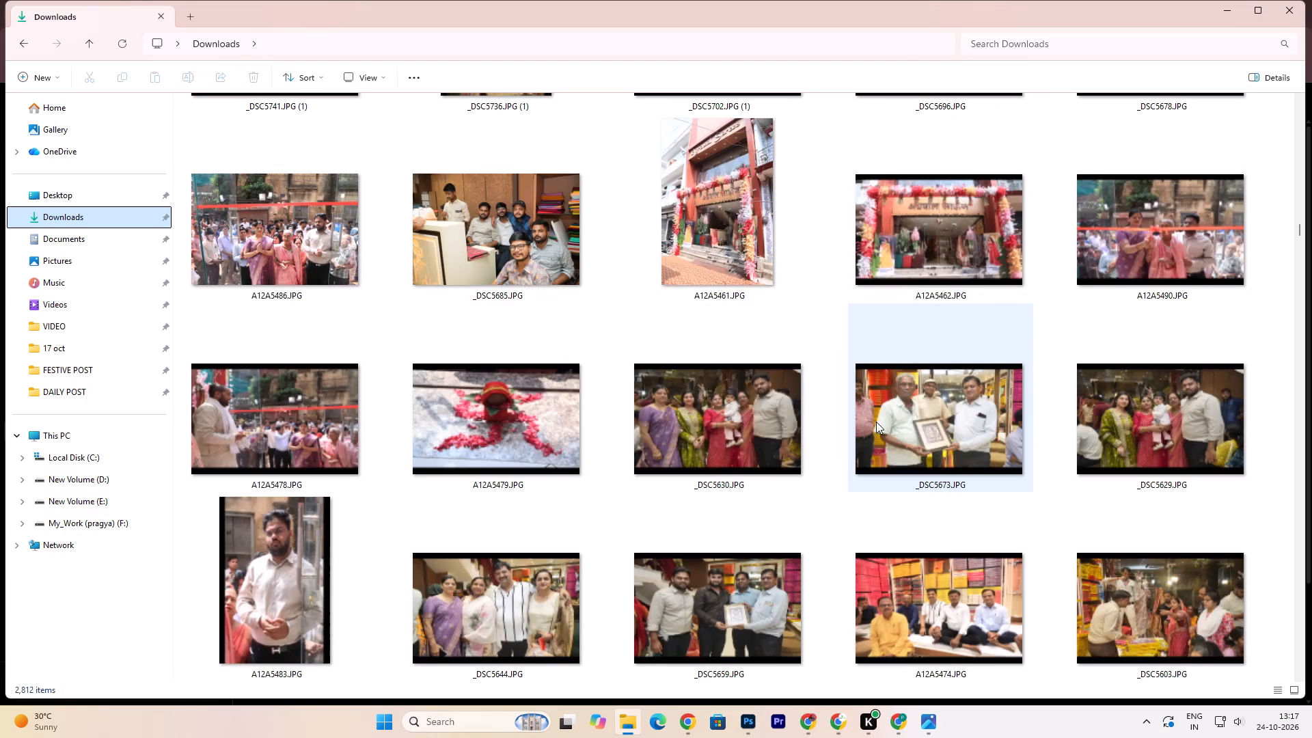
{"action": "scroll", "coordinate": [848, 359], "scroll_direction": "down", "scroll_amount": 1}
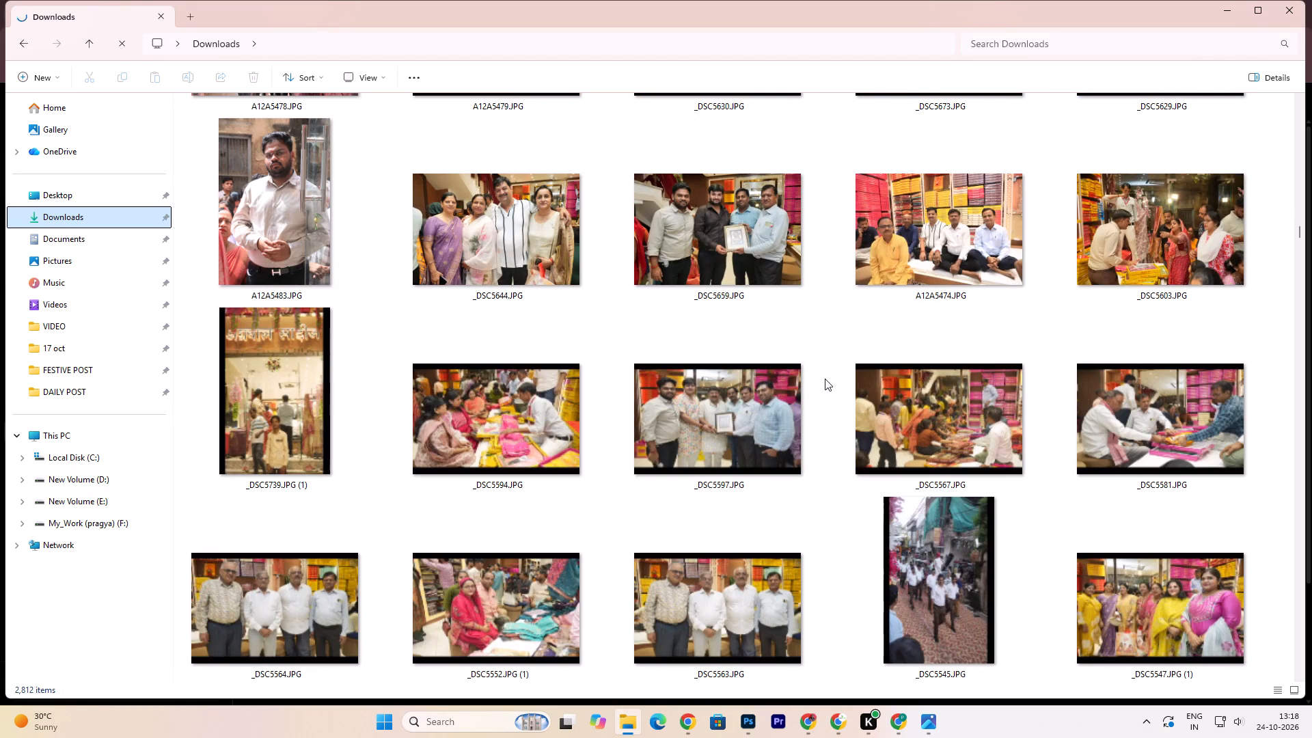
{"action": "scroll", "coordinate": [856, 352], "scroll_direction": "down", "scroll_amount": 3}
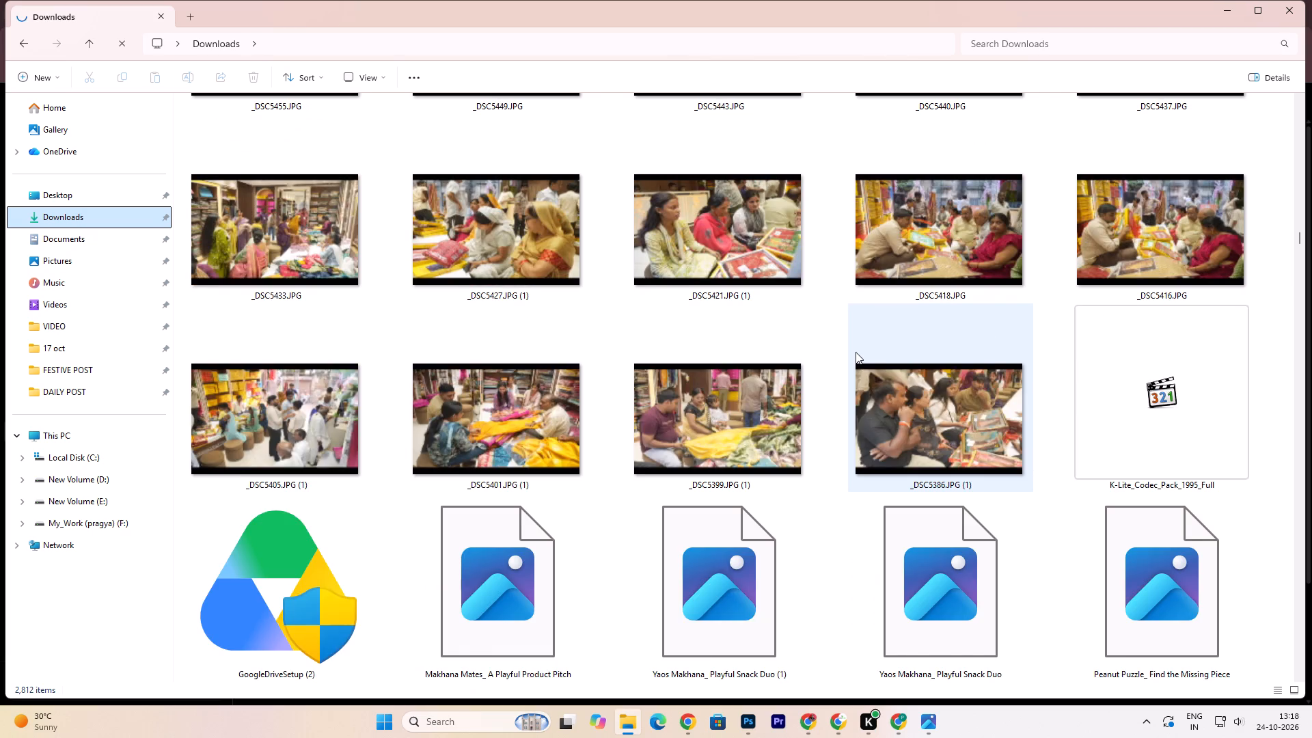
{"action": "scroll", "coordinate": [856, 352], "scroll_direction": "down", "scroll_amount": 2}
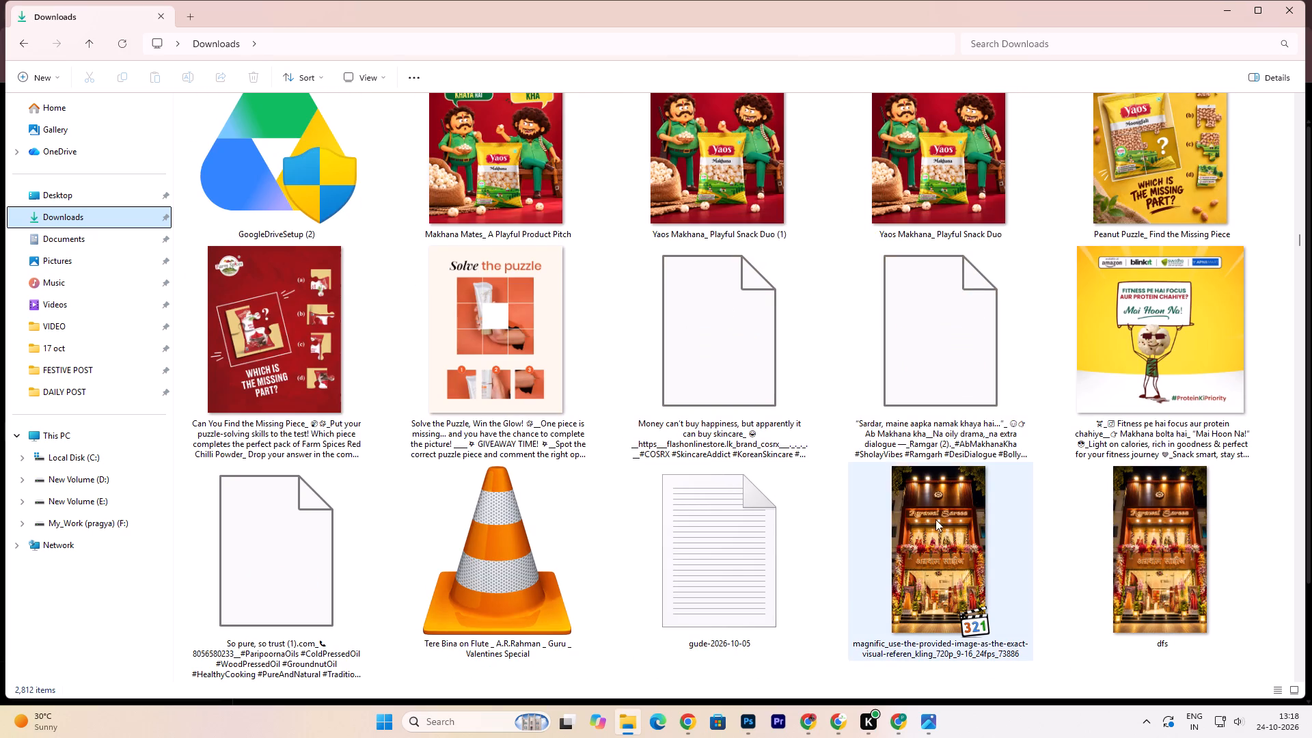
Preview the dfs image of the Agrawal Sarees storefront in Downloads.
{"action": "double_click", "coordinate": [1132, 550]}
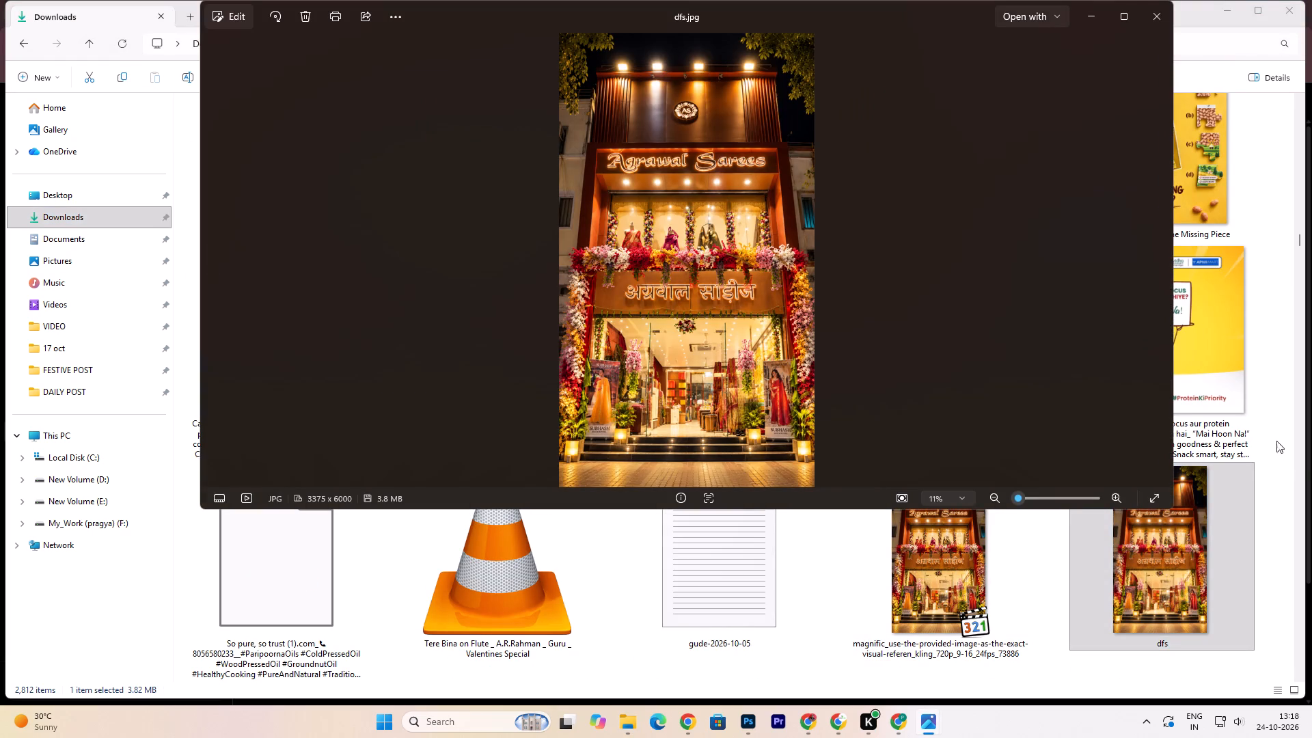
{"action": "left_click", "coordinate": [1279, 463]}
{"action": "double_click", "coordinate": [1164, 544]}
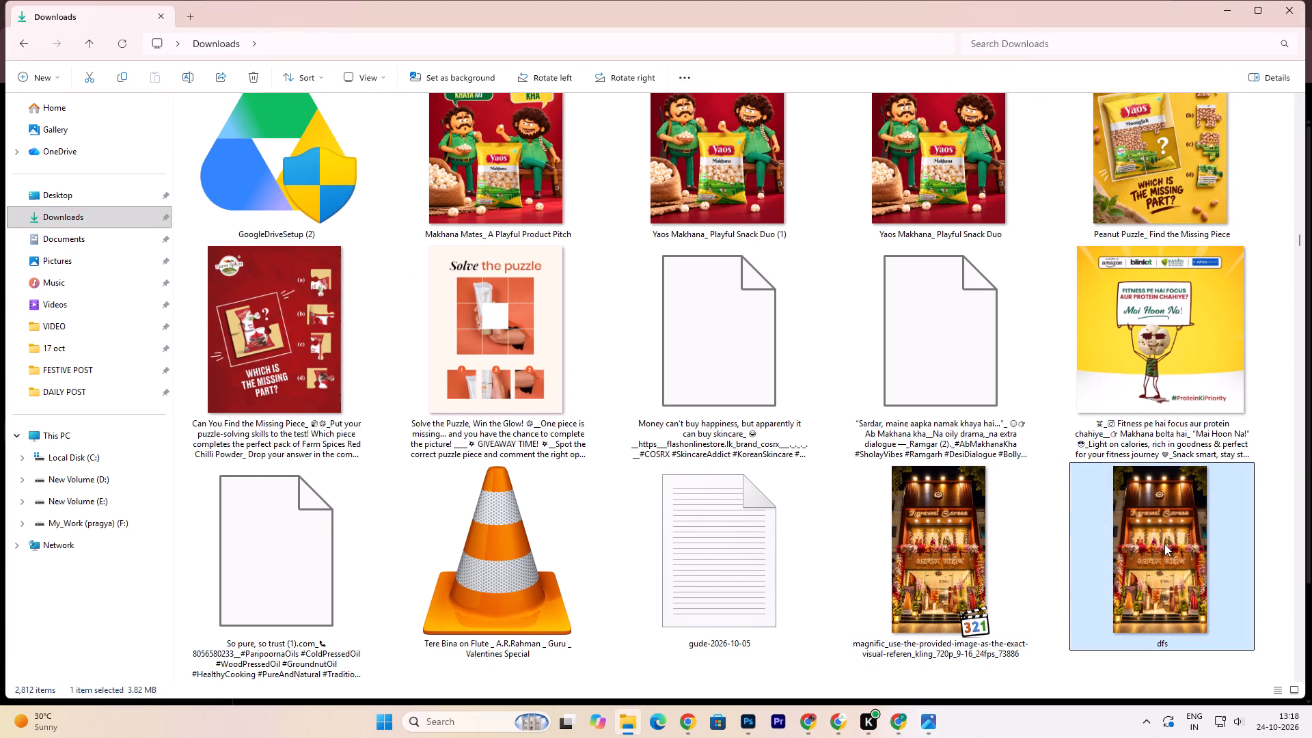
{"action": "left_click", "coordinate": [1276, 554]}
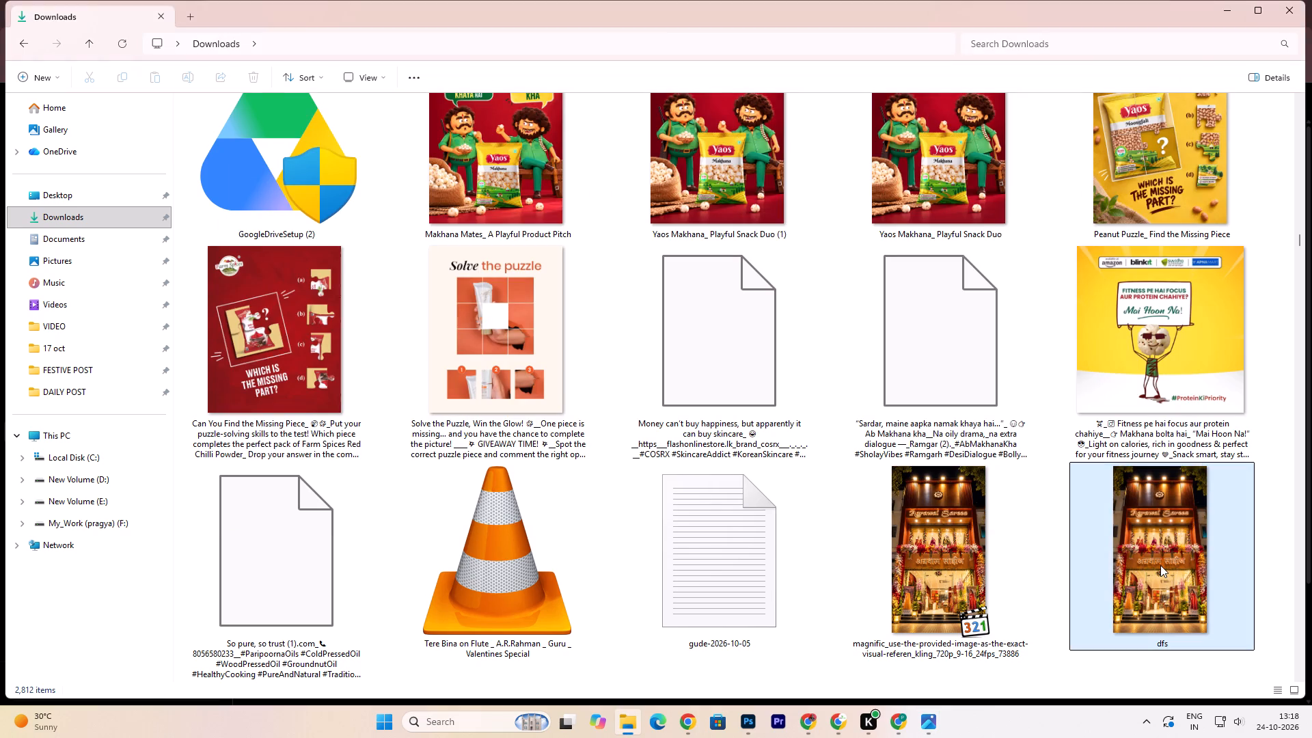
{"action": "right_click", "coordinate": [1160, 563]}
{"action": "left_click", "coordinate": [120, 79]}
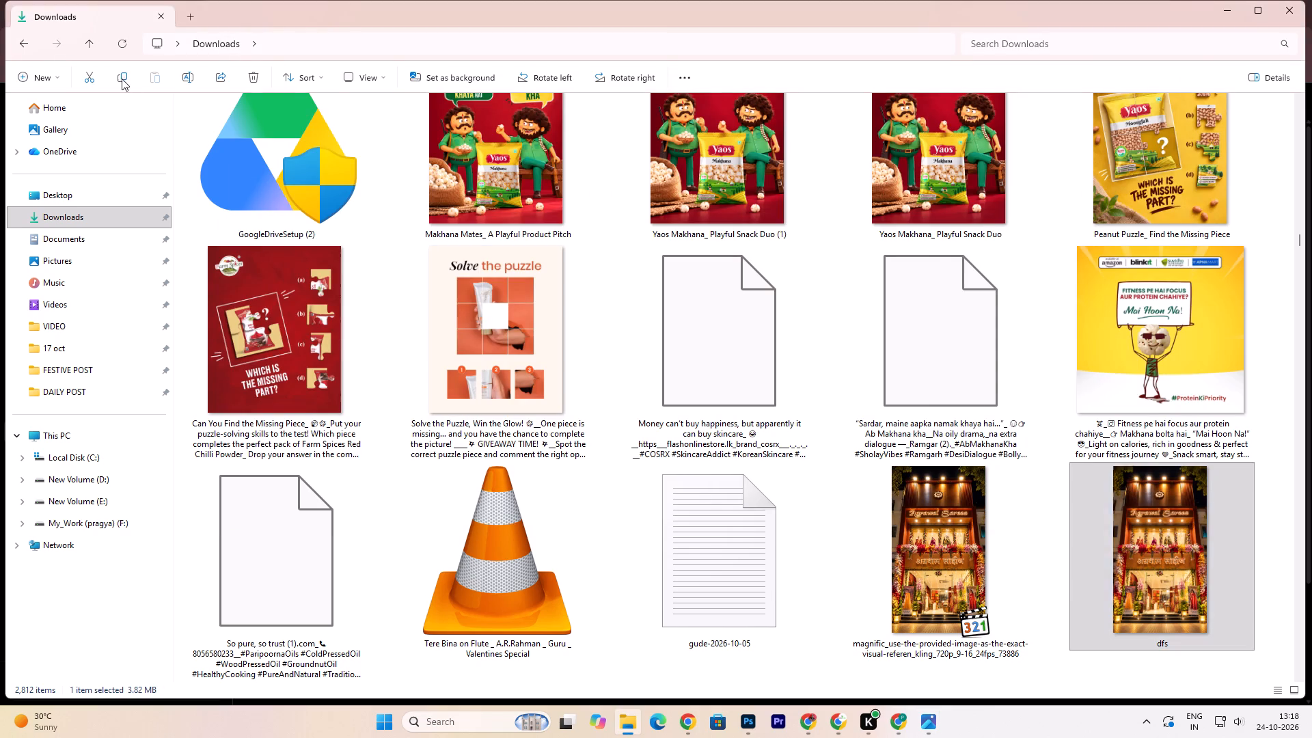
{"action": "left_click", "coordinate": [1276, 611]}
{"action": "left_click", "coordinate": [1197, 558]}
{"action": "key", "text": "ctrl+c"}
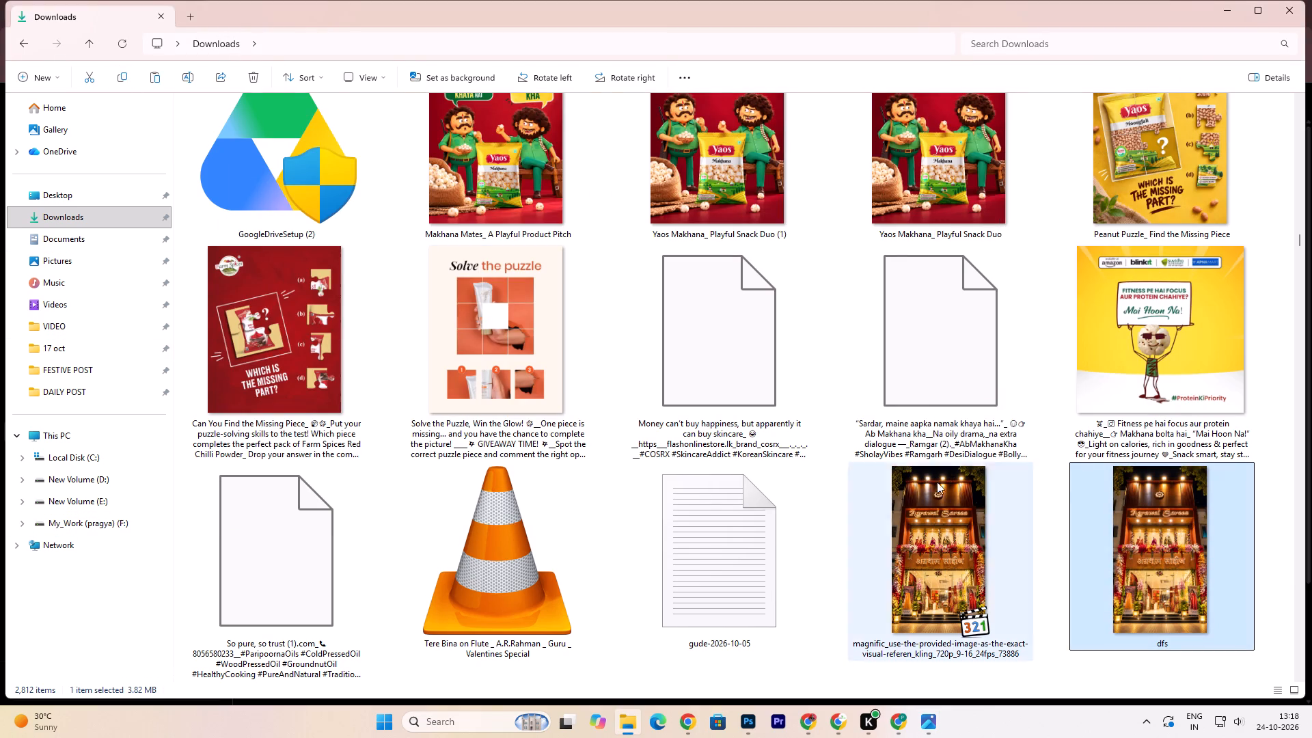
{"action": "left_click", "coordinate": [1141, 569]}
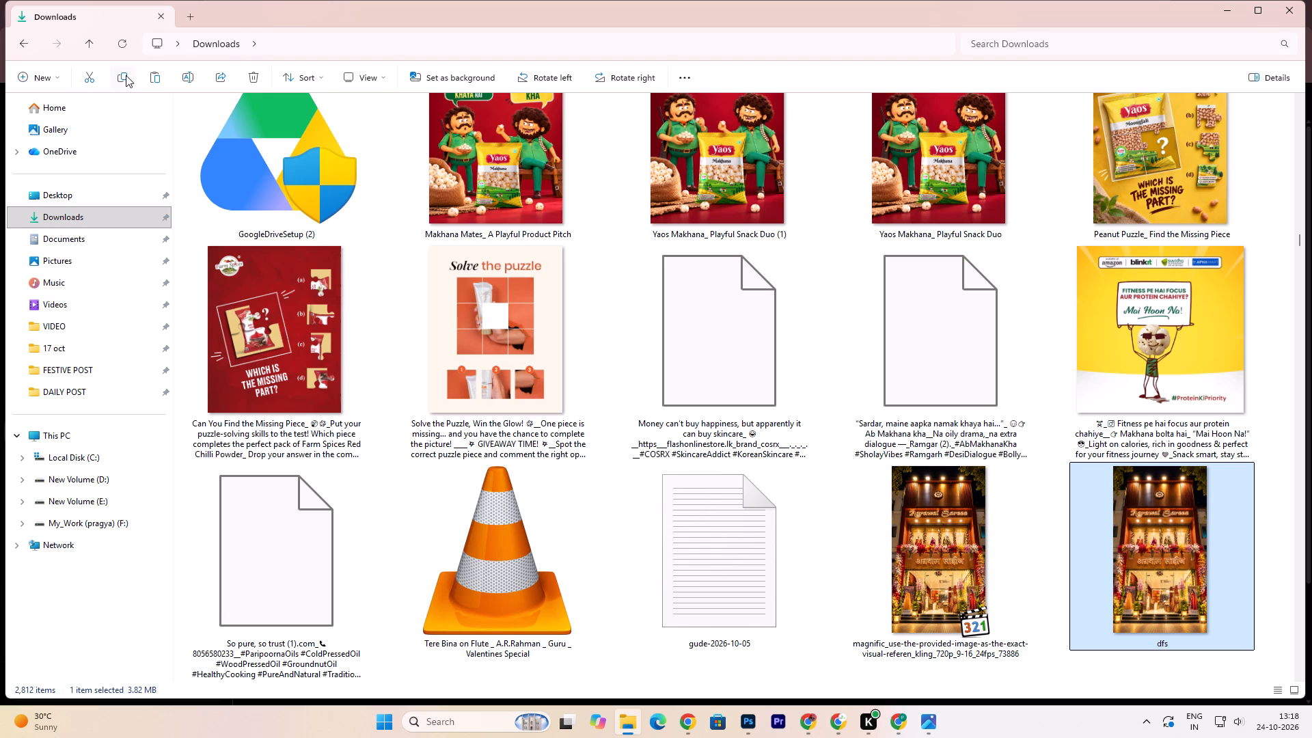
{"action": "left_click", "coordinate": [126, 75]}
{"action": "scroll", "coordinate": [693, 395], "scroll_direction": "down", "scroll_amount": 2}
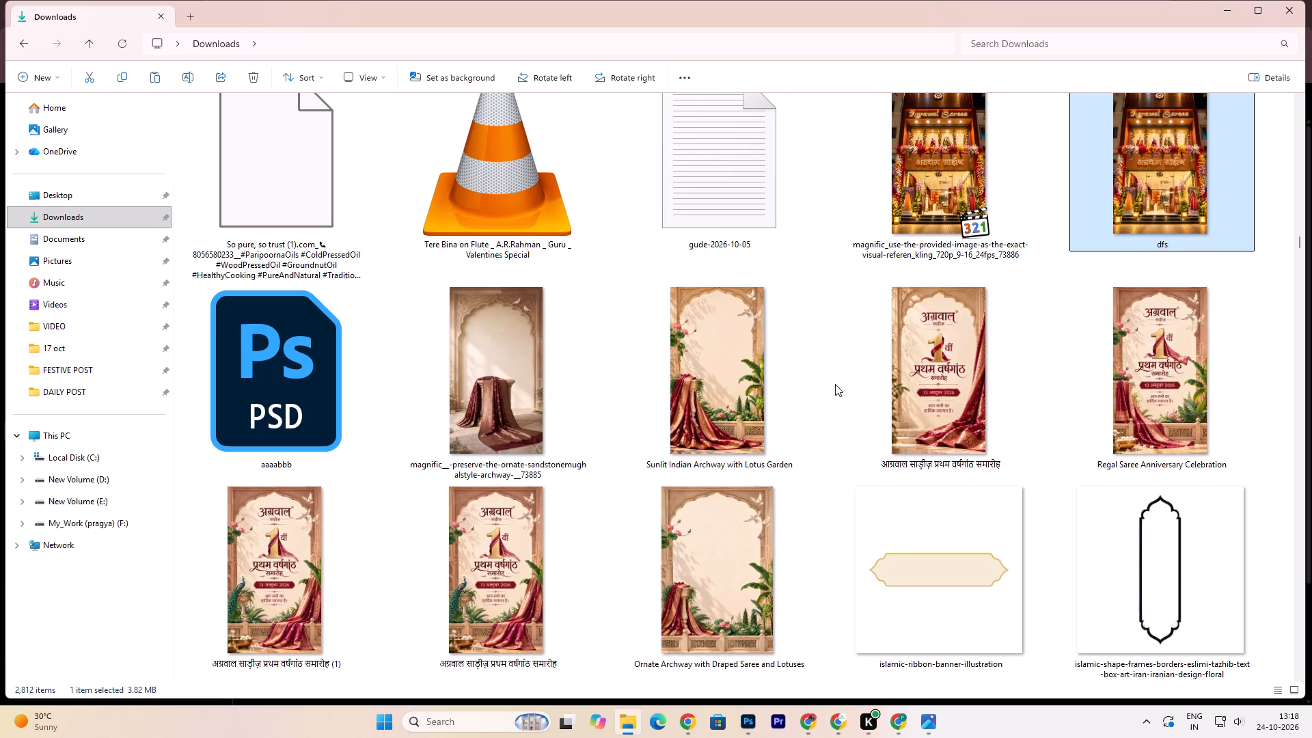
{"action": "left_click", "coordinate": [102, 522]}
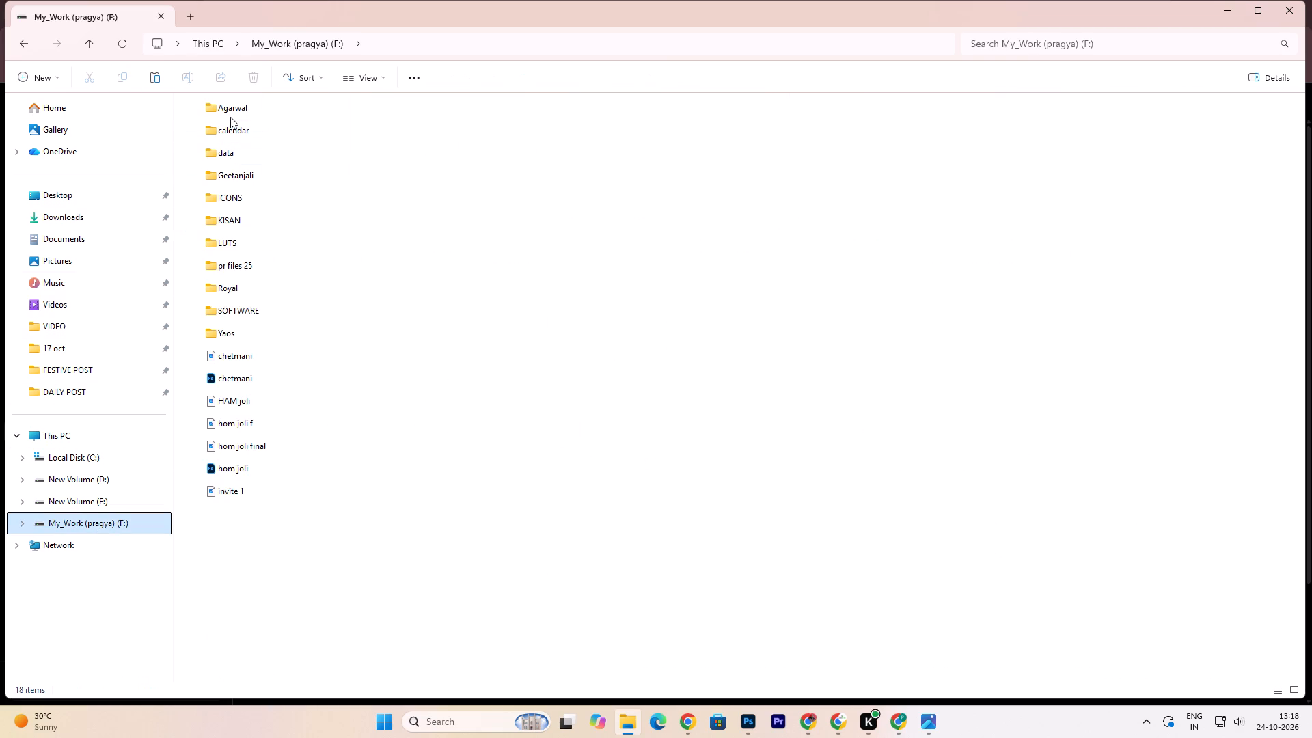
{"action": "double_click", "coordinate": [230, 113]}
{"action": "double_click", "coordinate": [238, 236]}
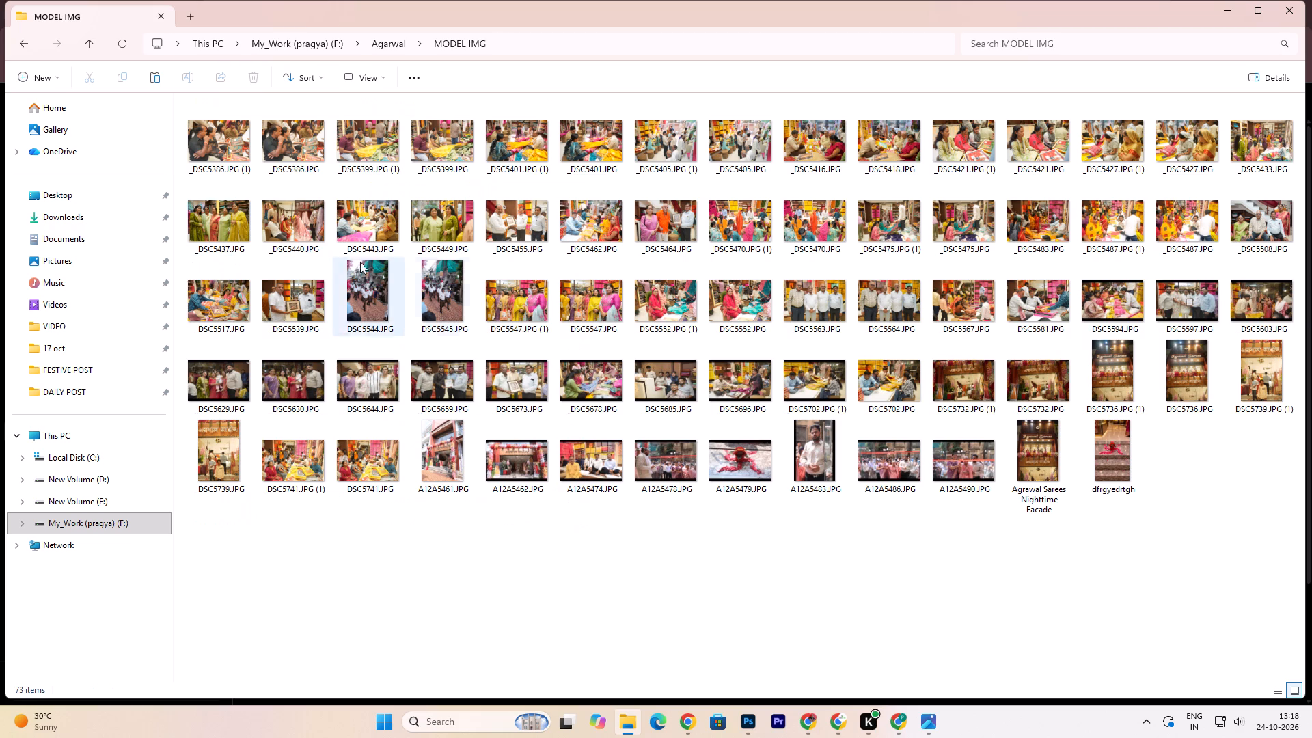
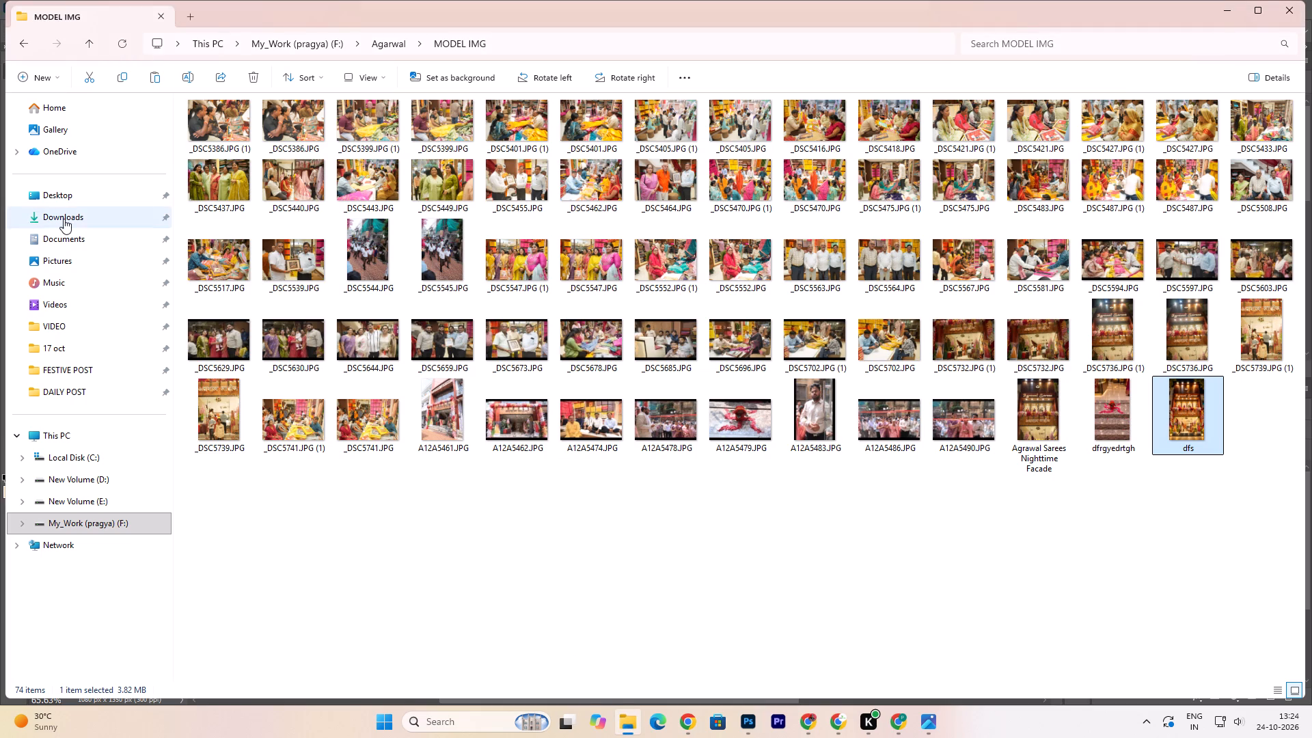
{"action": "left_click", "coordinate": [64, 219]}
{"action": "left_click", "coordinate": [286, 244]}
{"action": "left_click", "coordinate": [96, 217]}
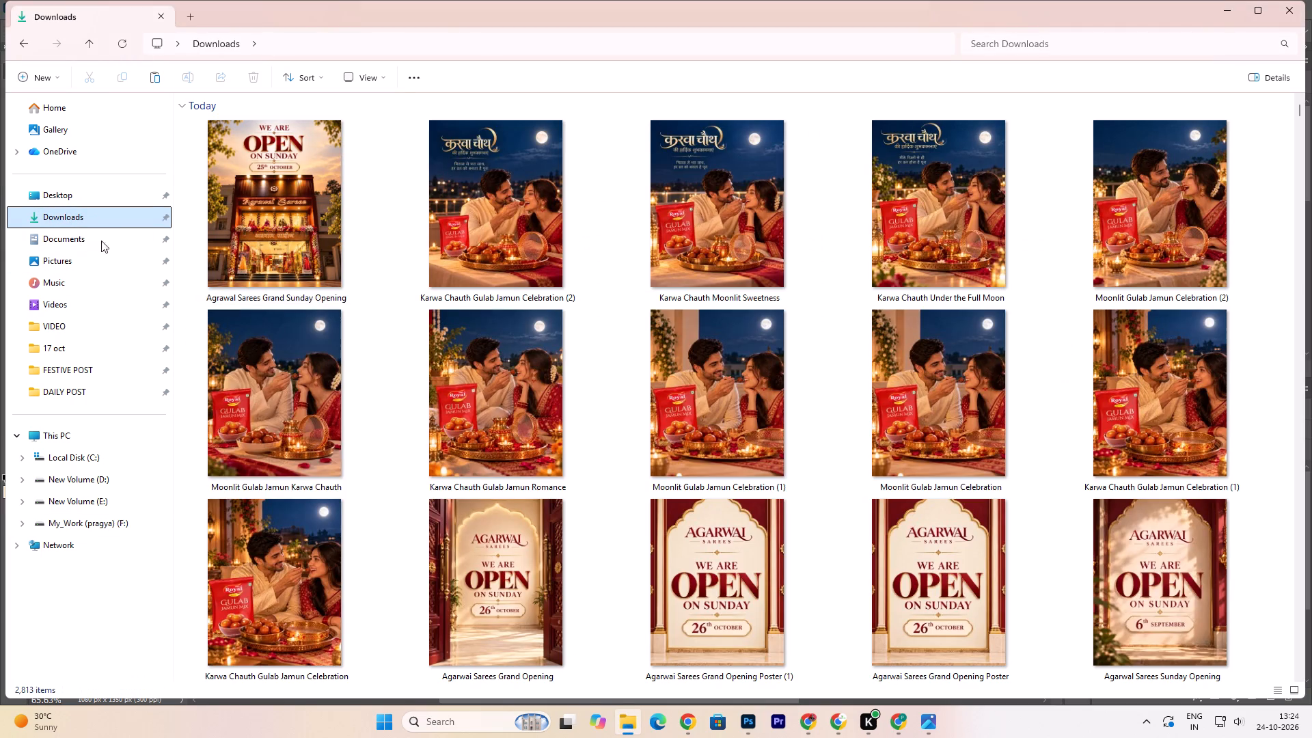
{"action": "left_click", "coordinate": [93, 222]}
{"action": "left_click", "coordinate": [810, 725]}
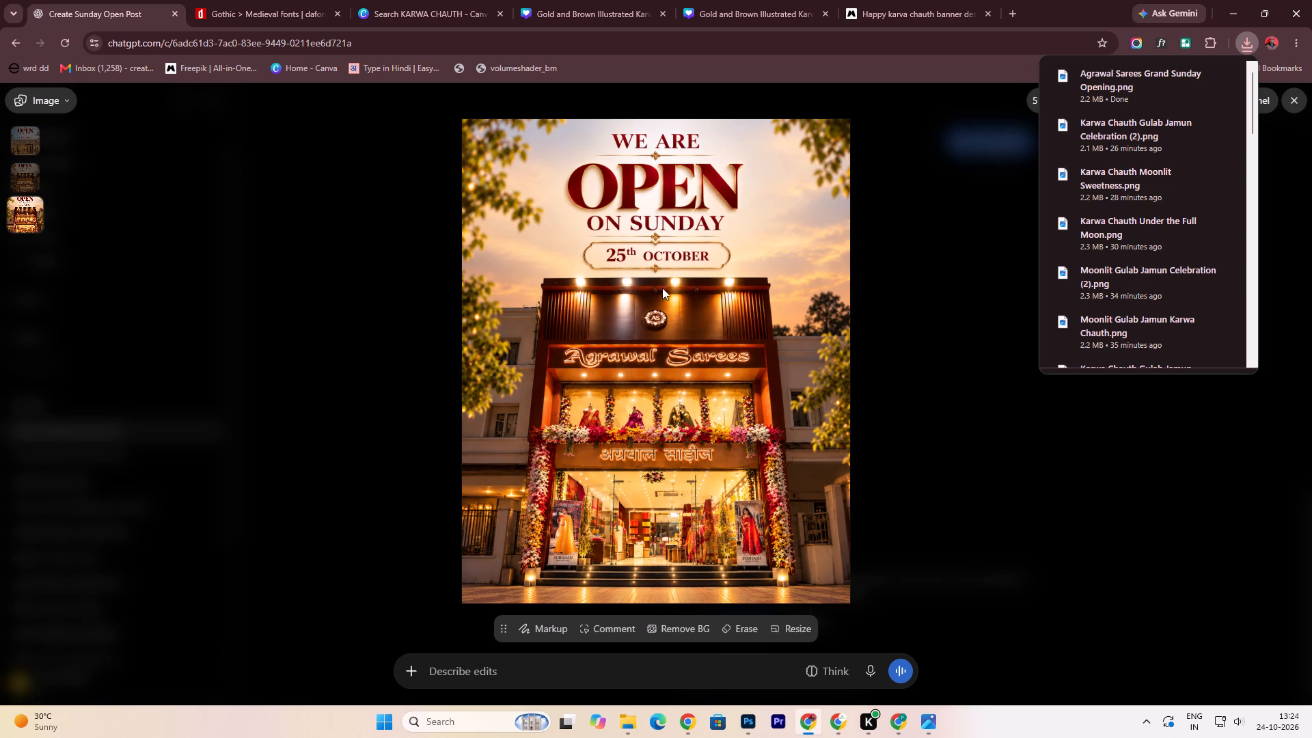
{"action": "left_click", "coordinate": [623, 728]}
{"action": "left_click_drag", "start_coordinate": [290, 189], "coordinate": [423, 313]}
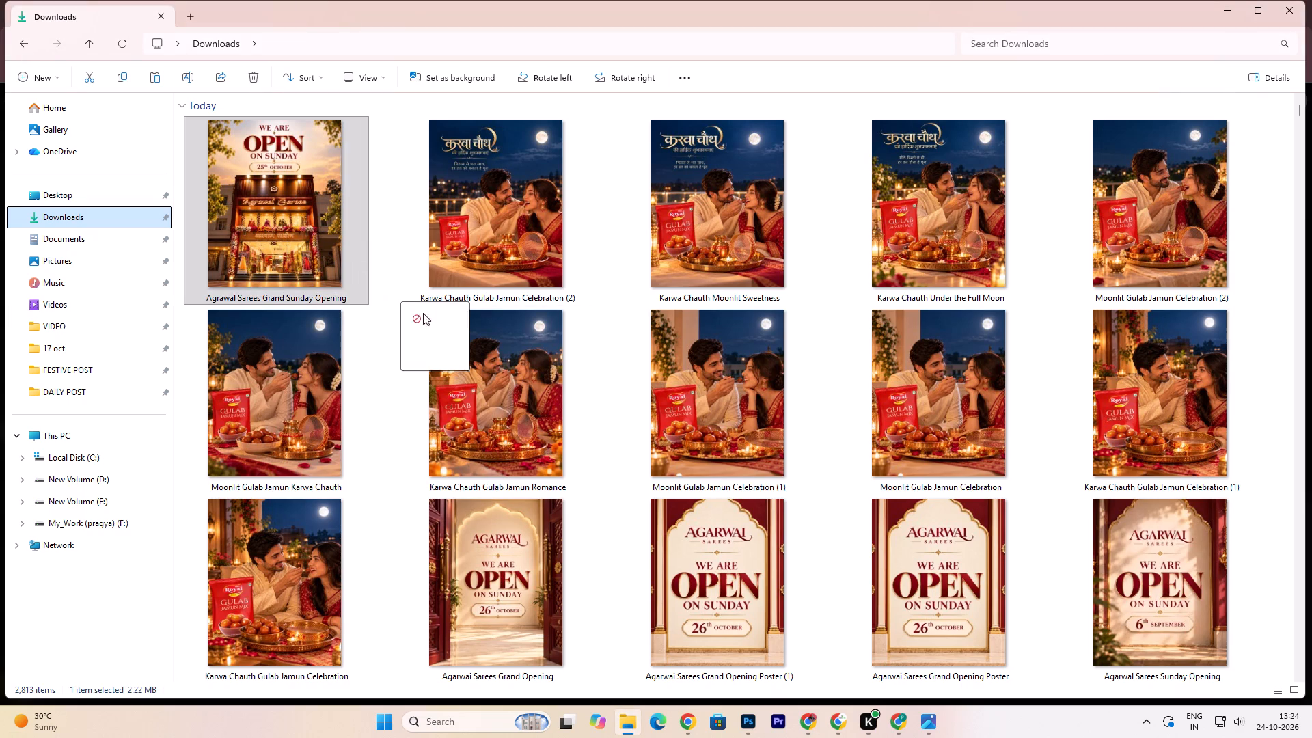
{"action": "left_click_drag", "start_coordinate": [423, 313], "coordinate": [597, 364]}
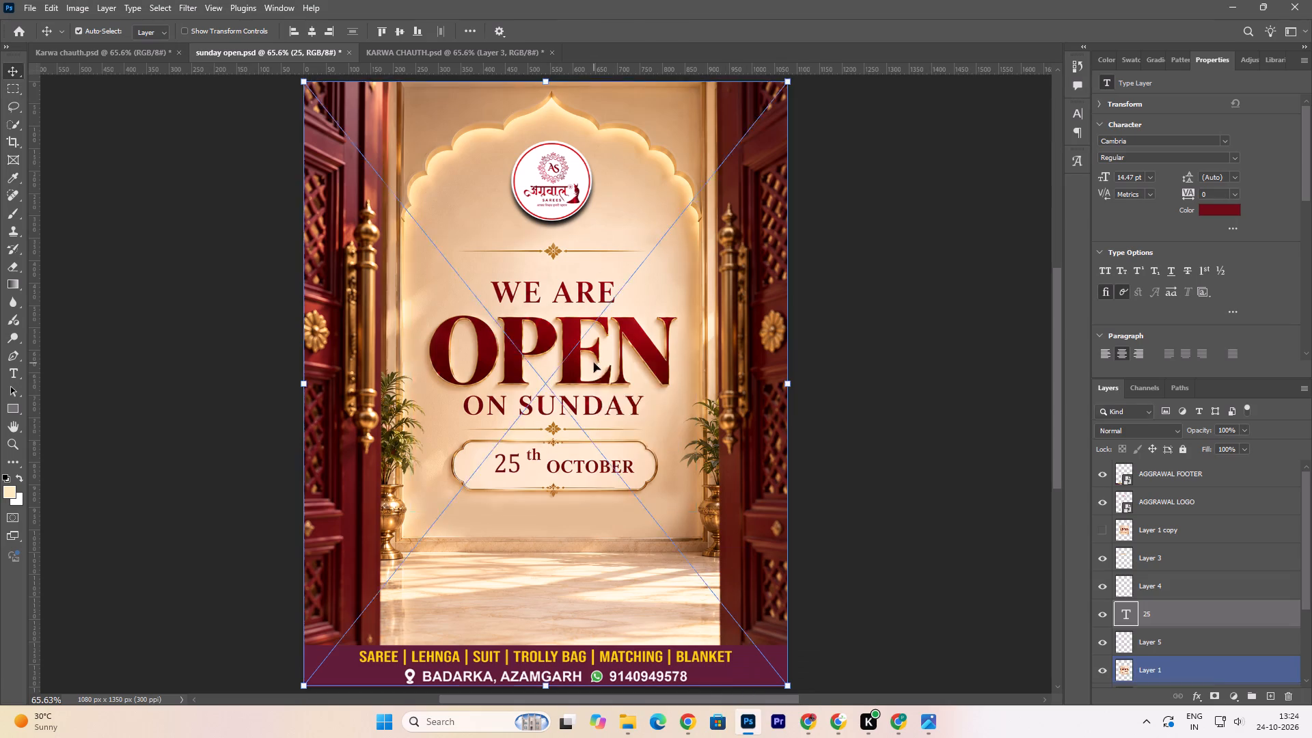
{"action": "left_click", "coordinate": [686, 28]}
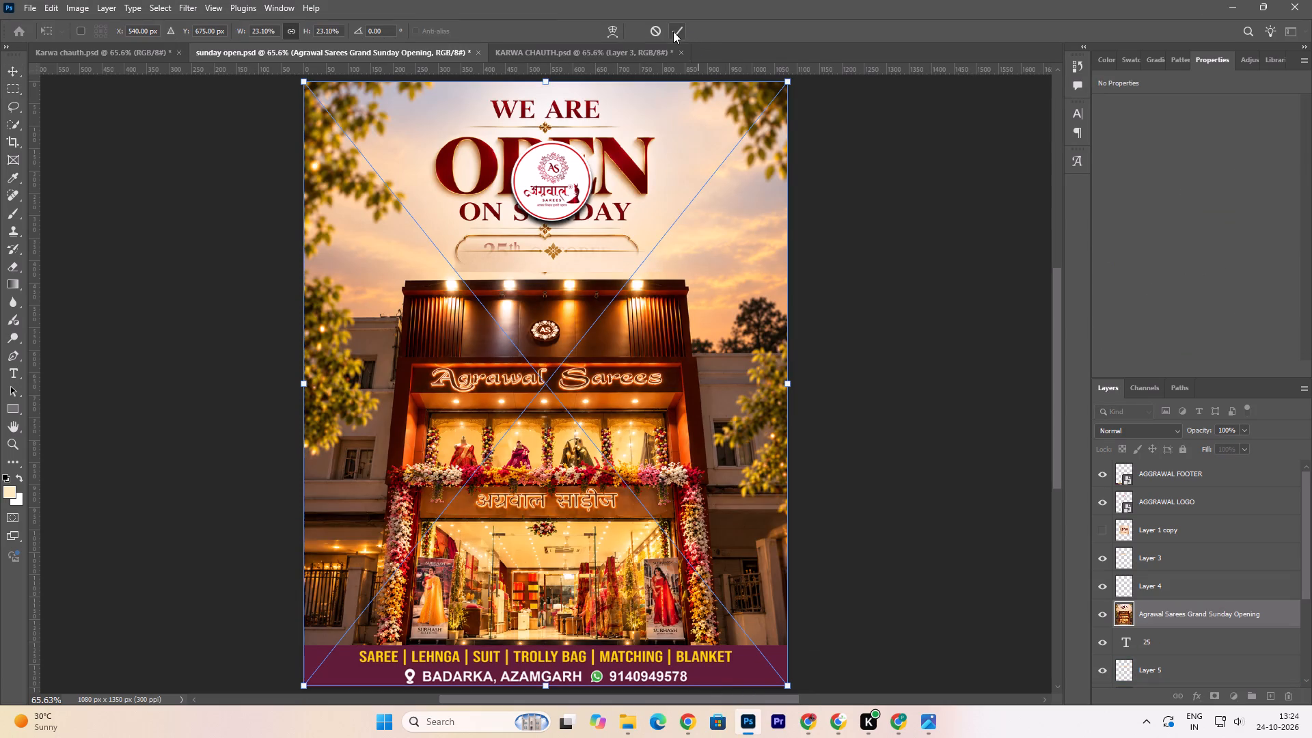
{"action": "left_click", "coordinate": [673, 31]}
Move the placed storefront image layer above the old artwork layers, with AGGRAWAL FOOTER on top of it.
{"action": "key", "text": "ctrl+0"}
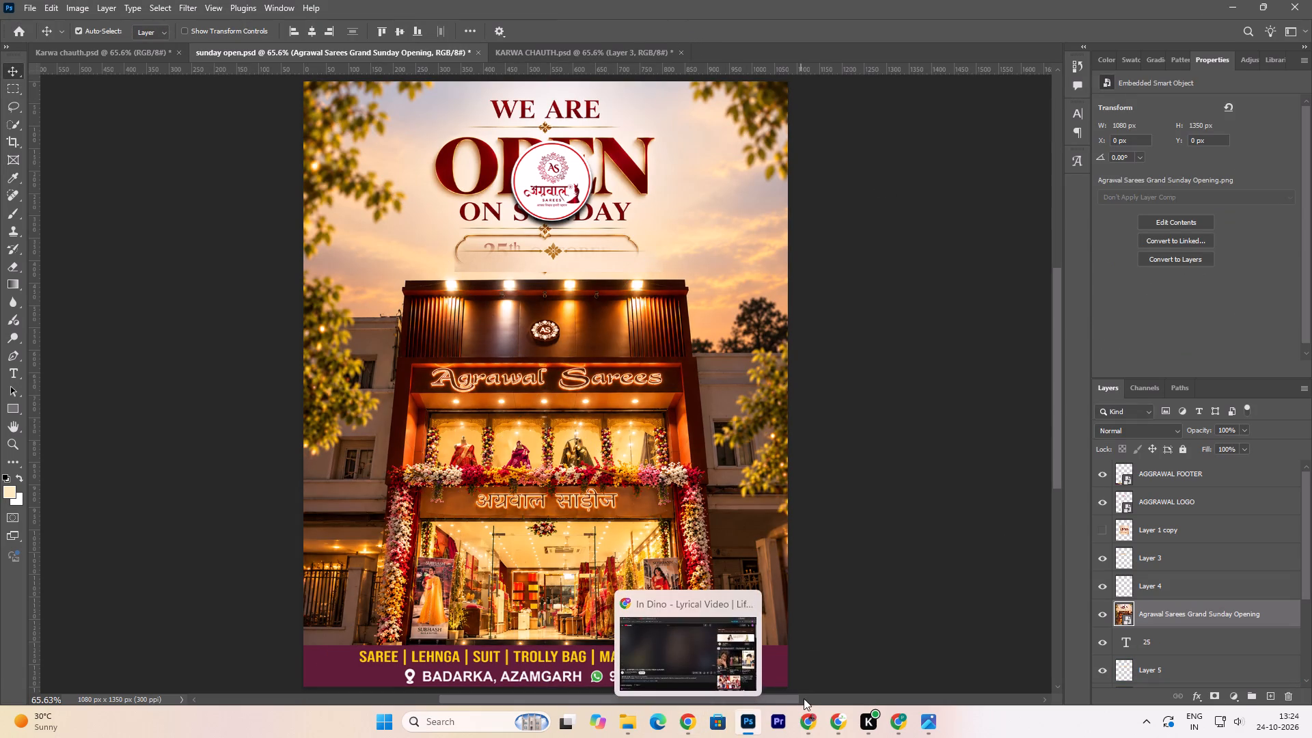
{"action": "left_click_drag", "start_coordinate": [790, 700], "coordinate": [758, 707]}
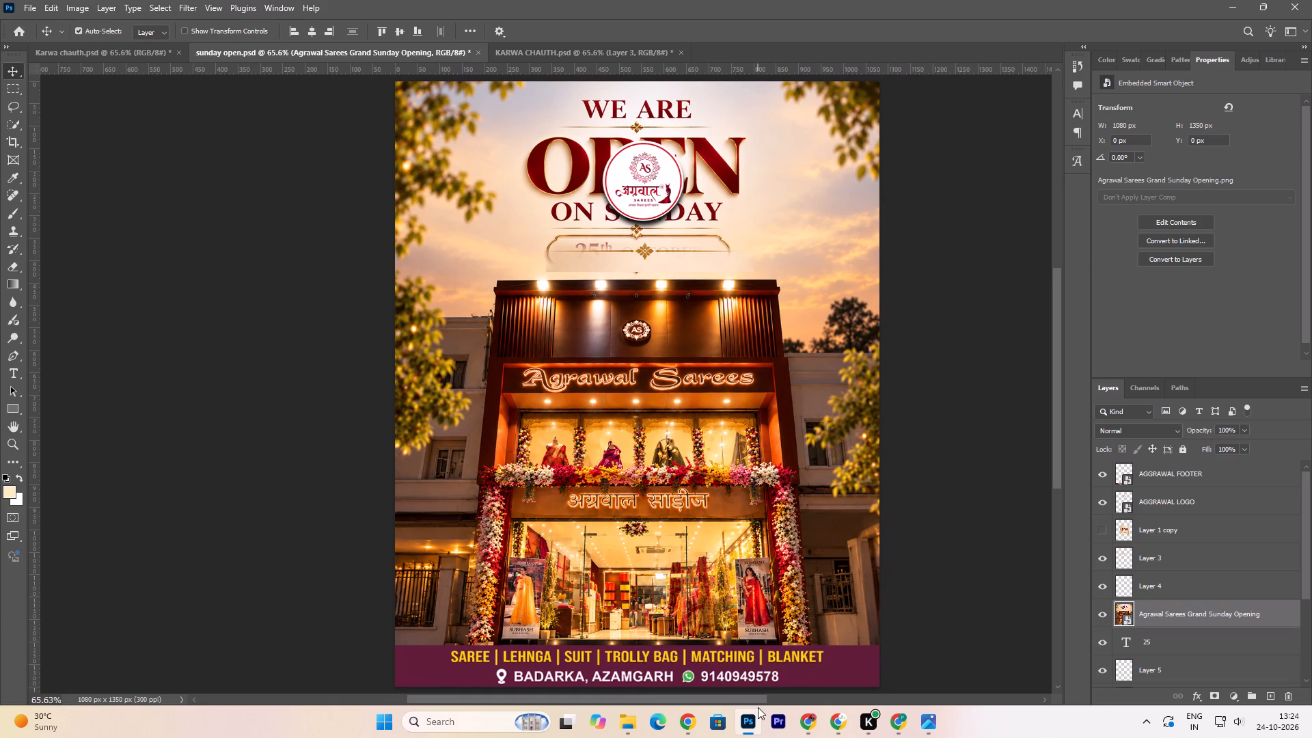
{"action": "left_click_drag", "start_coordinate": [1201, 610], "coordinate": [1207, 607]}
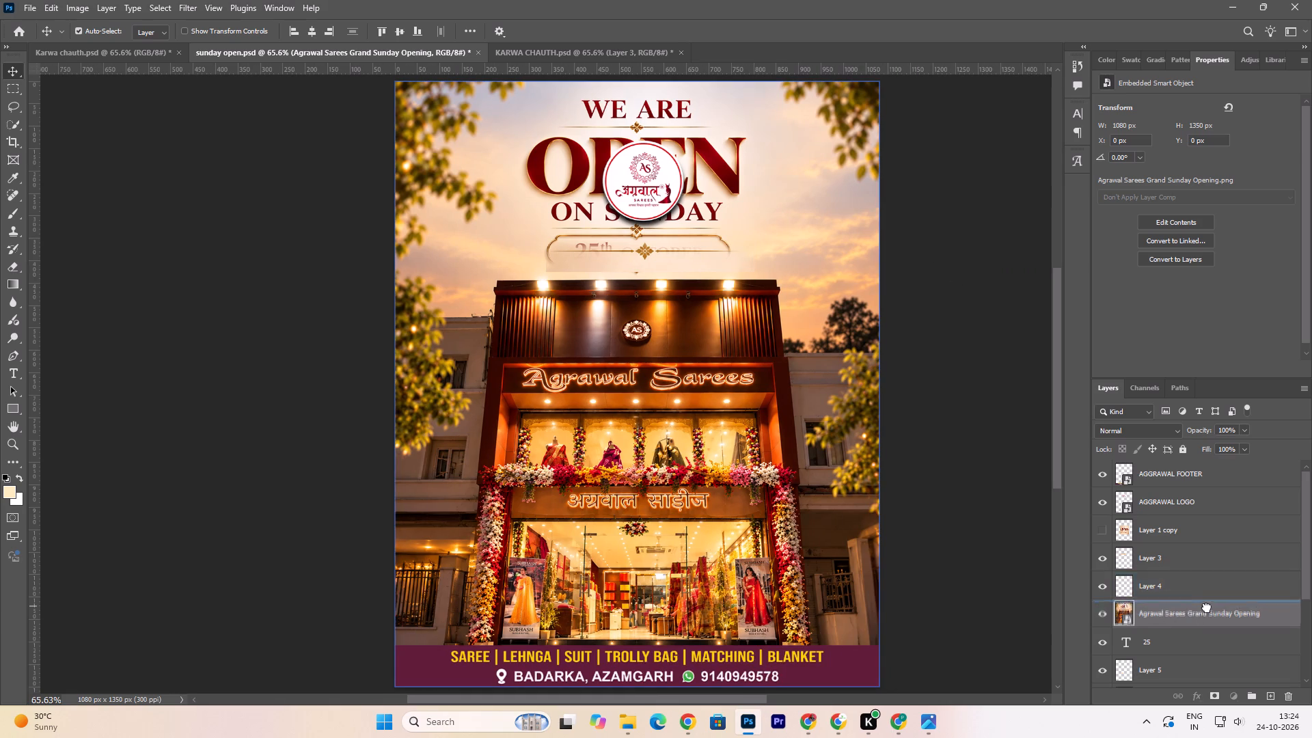
{"action": "left_click_drag", "start_coordinate": [1207, 607], "coordinate": [1253, 451]}
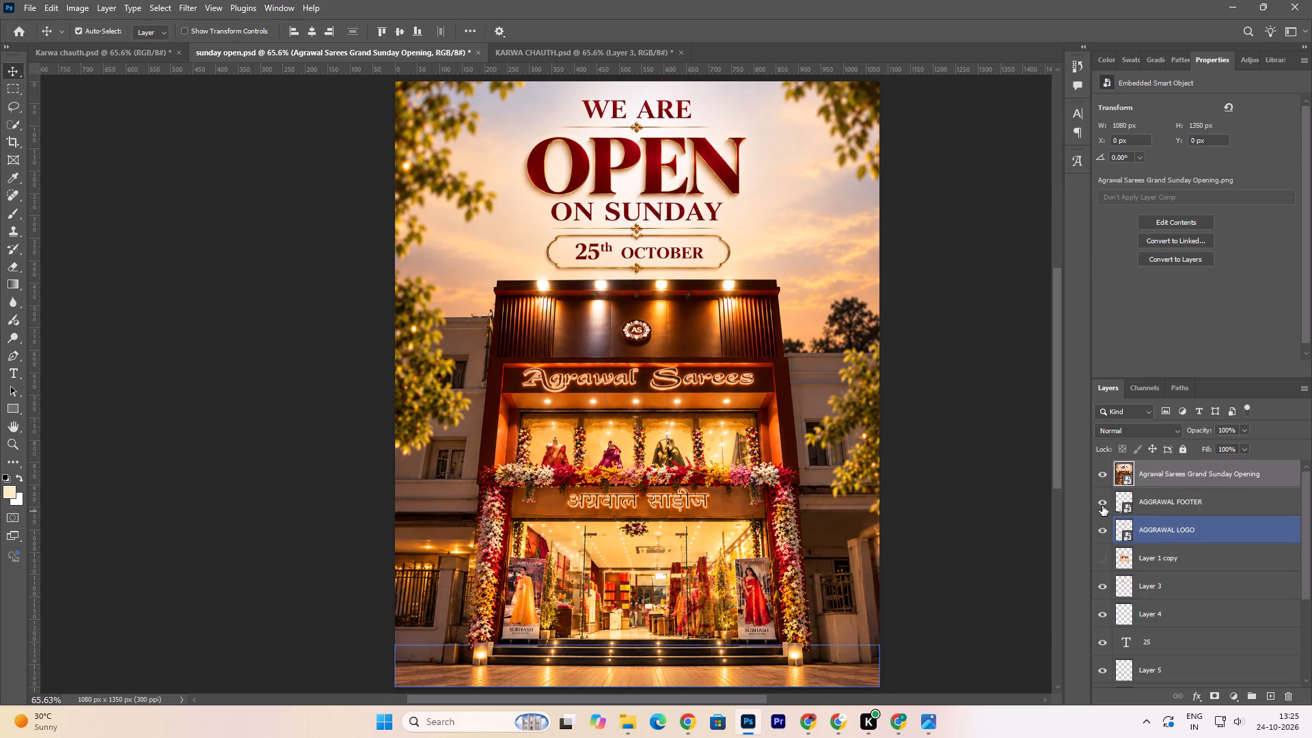
{"action": "left_click", "coordinate": [1148, 500]}
{"action": "left_click_drag", "start_coordinate": [1173, 503], "coordinate": [1184, 463]}
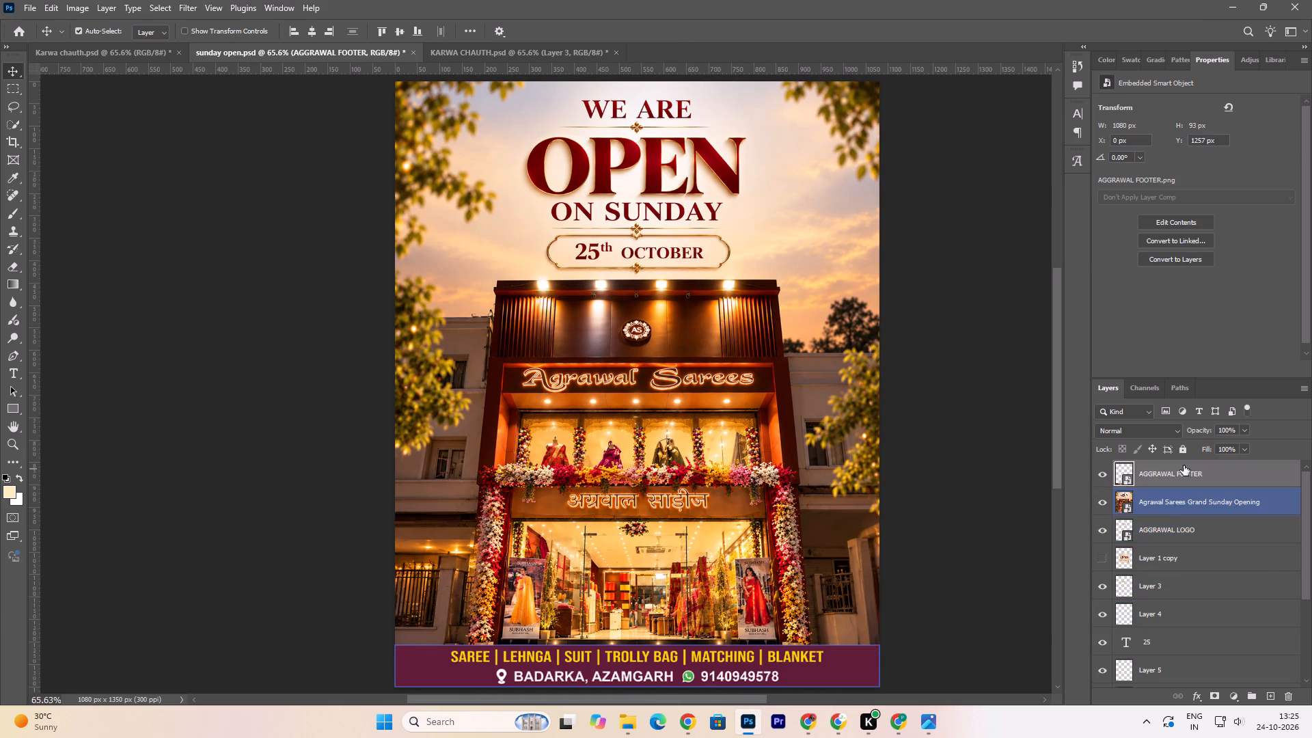
Group the layers from AGGRAWAL LOGO down to "Agarwal Sarees Grand Opening Poster (1)" and hide the group.
{"action": "left_click", "coordinate": [1166, 520]}
{"action": "scroll", "coordinate": [1216, 682], "scroll_direction": "down", "scroll_amount": 6}
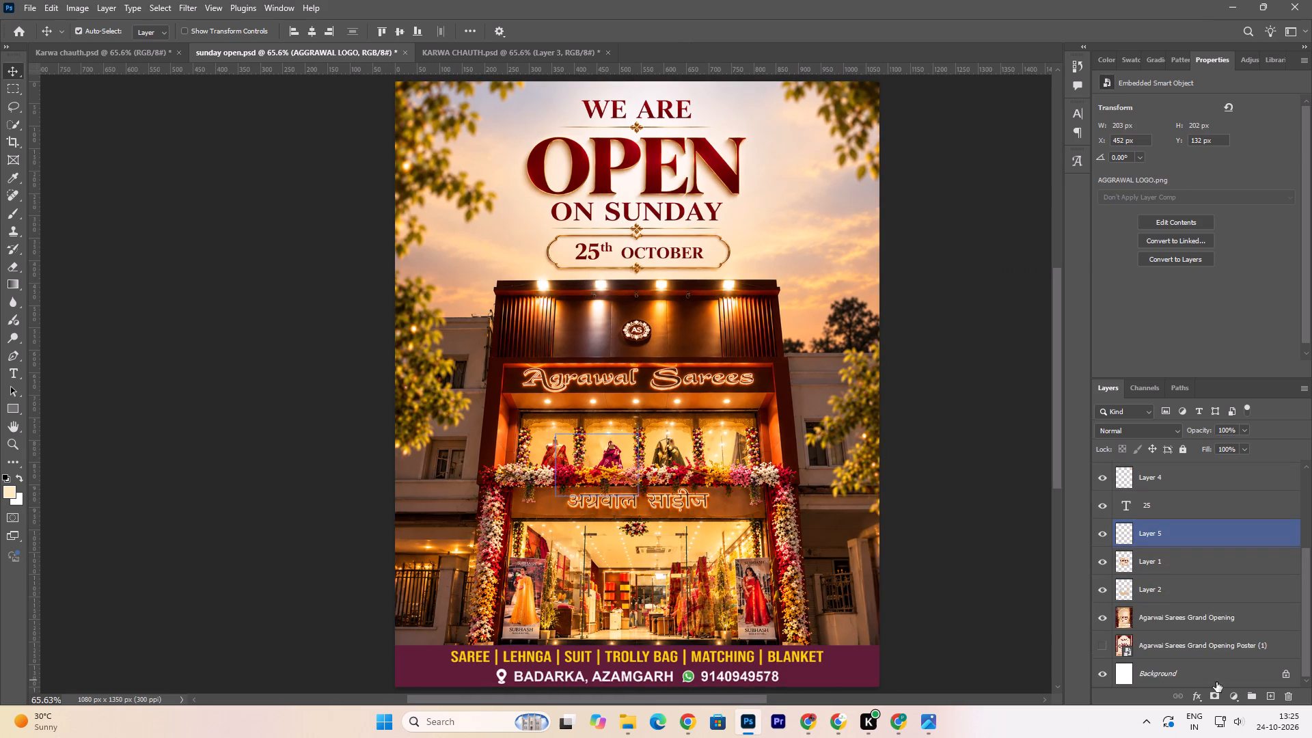
{"action": "scroll", "coordinate": [1216, 682], "scroll_direction": "down", "scroll_amount": 6}
{"action": "left_click", "coordinate": [1217, 644], "text": "shift"}
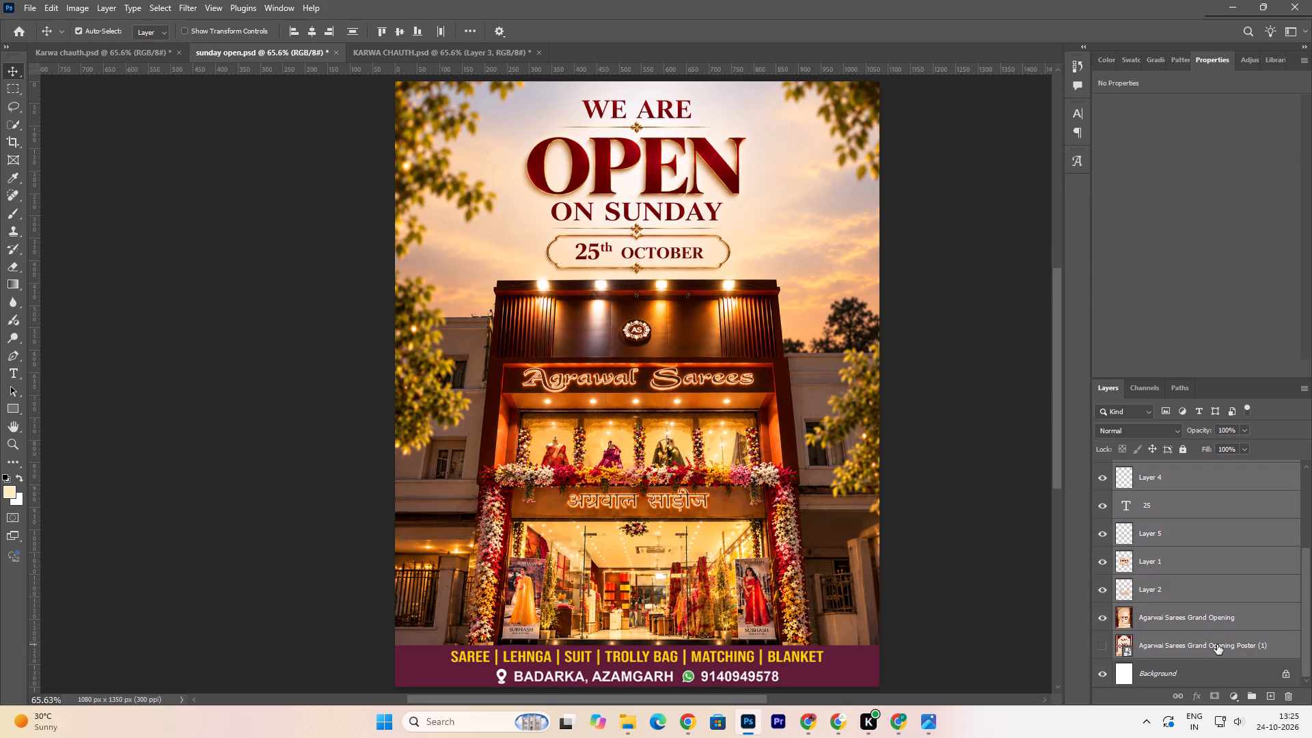
{"action": "key", "text": "ctrl+g"}
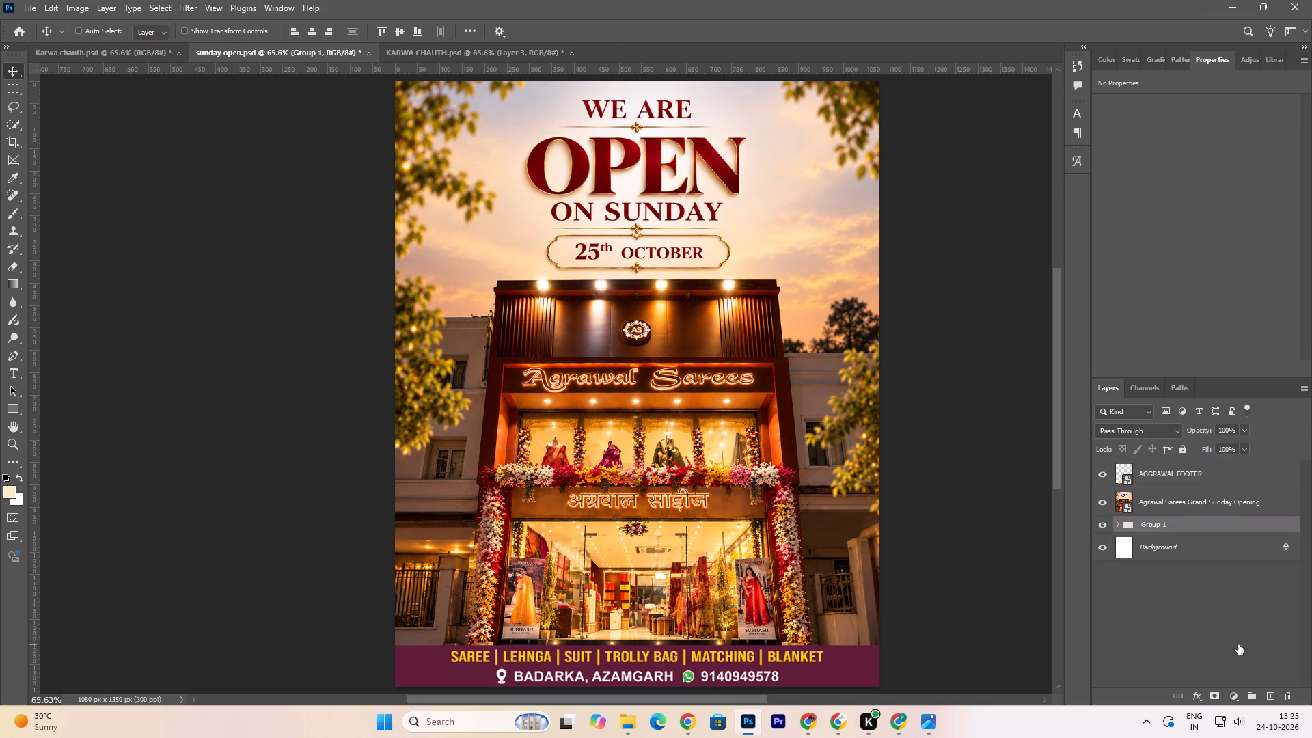
{"action": "left_click", "coordinate": [1099, 524]}
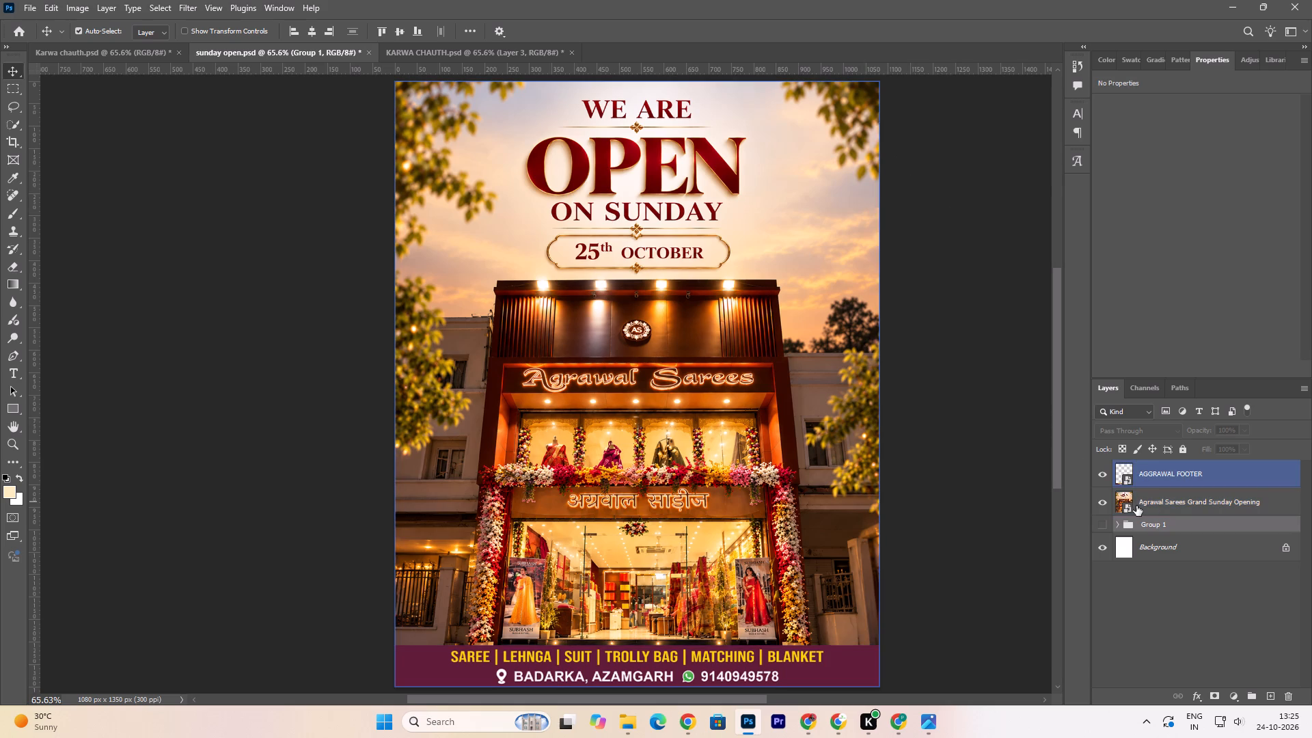
Rasterize the "Agrawal Sarees Grand Sunday Opening" layer so the Spot Healing Brush can retouch it.
{"action": "left_click", "coordinate": [1157, 502]}
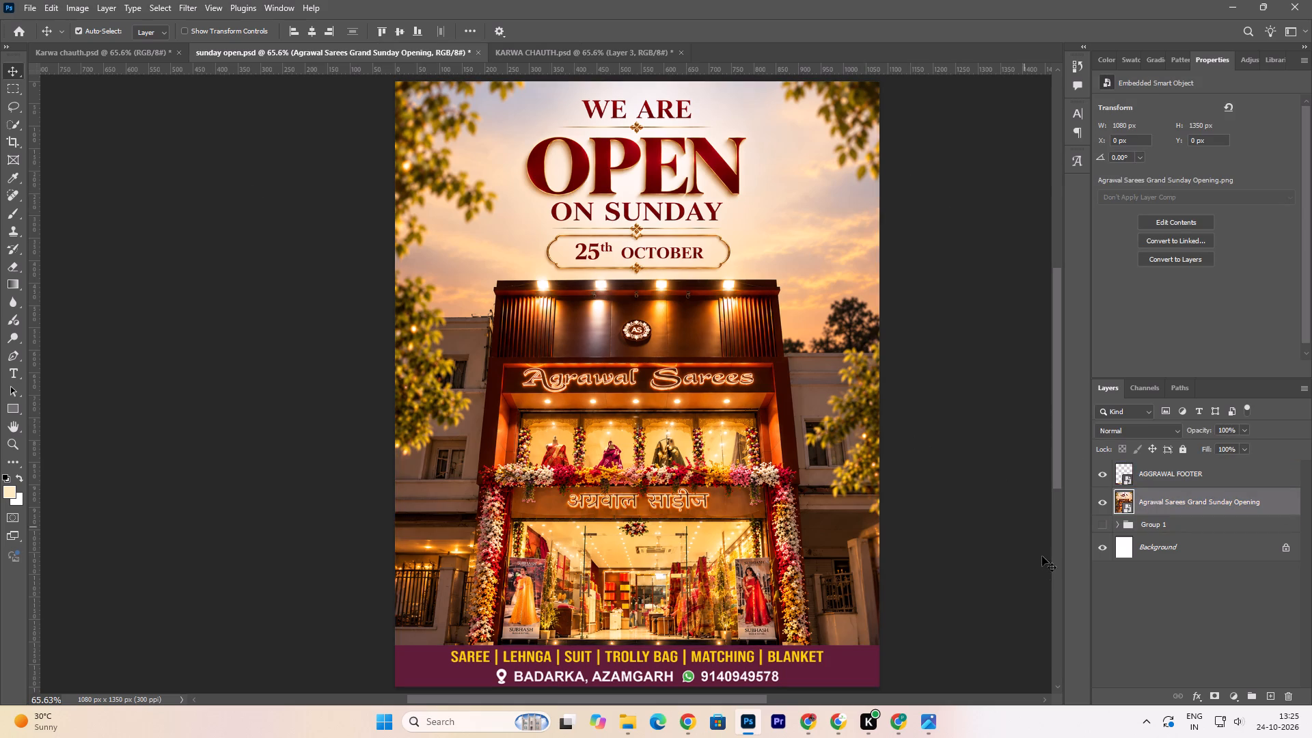
{"action": "left_click", "coordinate": [18, 195]}
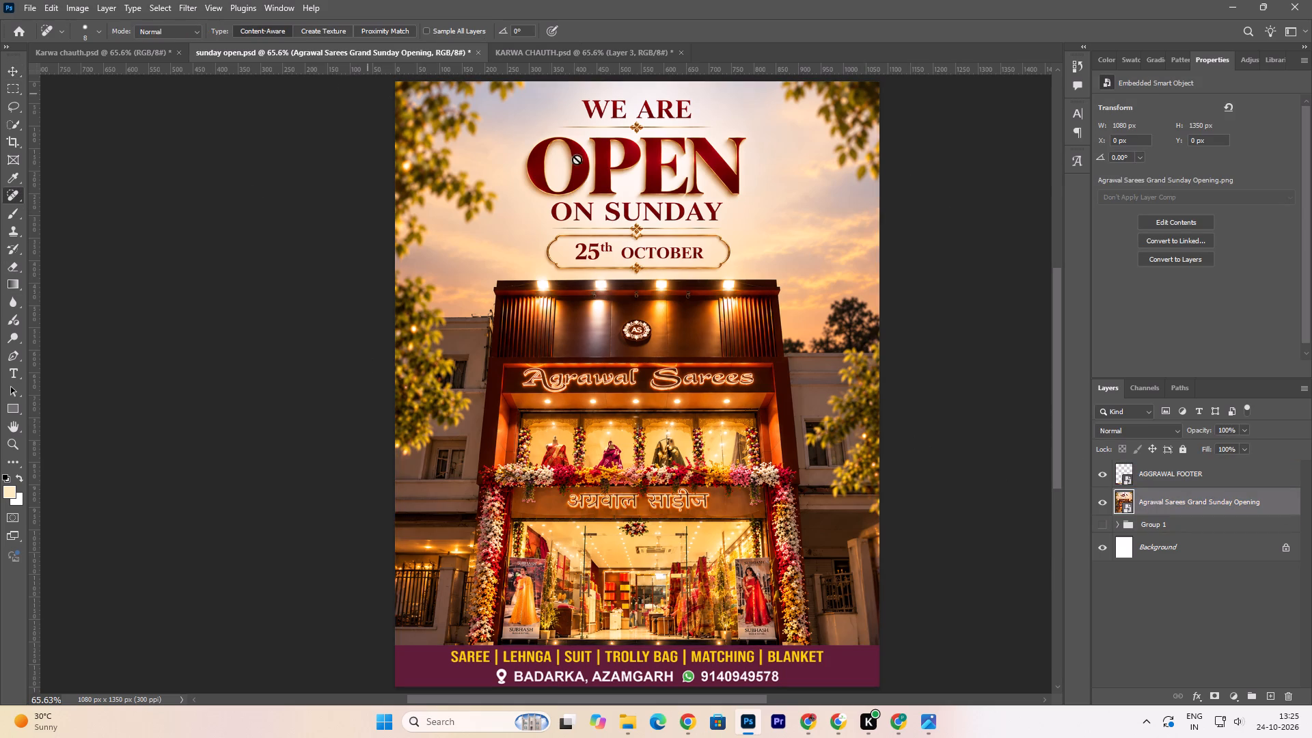
{"action": "left_click", "coordinate": [454, 152]}
{"action": "left_click", "coordinate": [610, 265]}
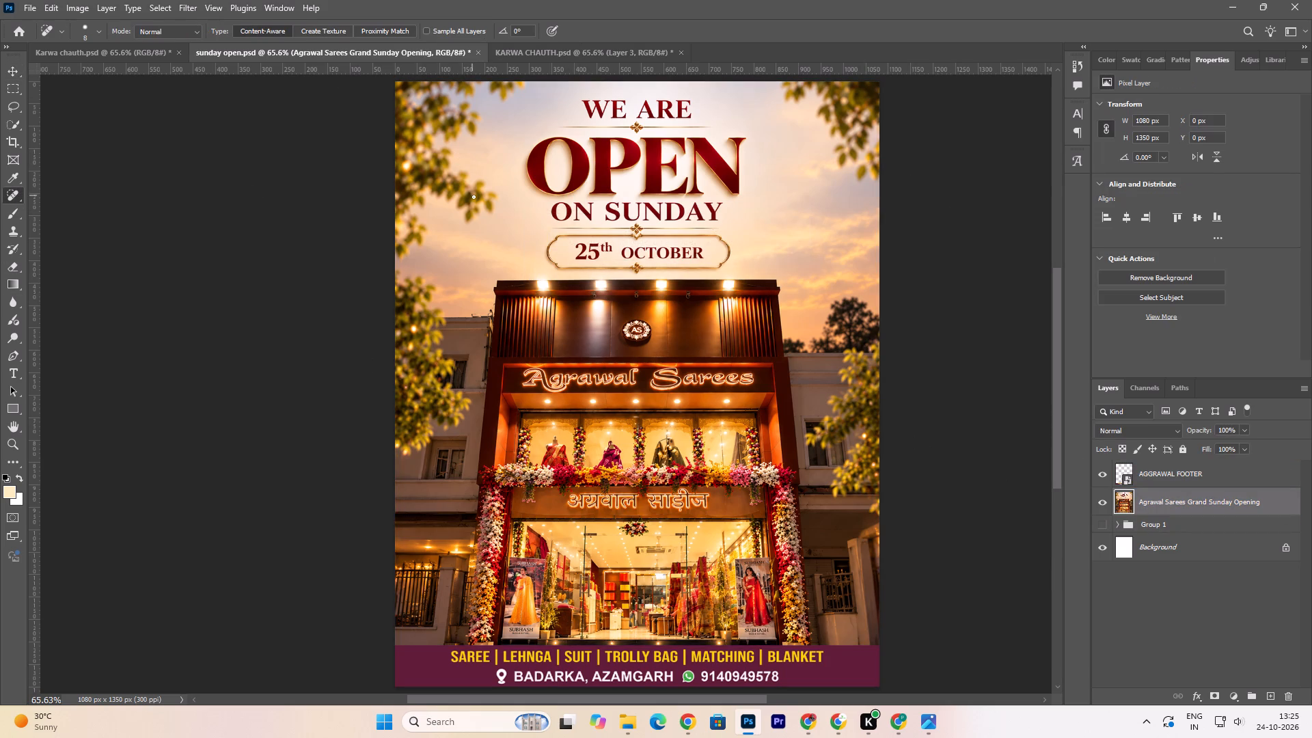
Remove the hanging leaves from the sky left of the OPEN heading with the content-aware Spot Healing Brush at size 45.
{"action": "key", "text": "bracketright"}
{"action": "key", "text": "bracketright"}
{"action": "key", "text": "bracketright"}
{"action": "key", "text": "bracketright"}
{"action": "key", "text": "bracketright"}
{"action": "key", "text": "bracketright"}
{"action": "key", "text": "bracketright"}
{"action": "key", "text": "bracketright"}
{"action": "key", "text": "bracketright"}
{"action": "left_click_drag", "start_coordinate": [480, 188], "coordinate": [436, 206]}
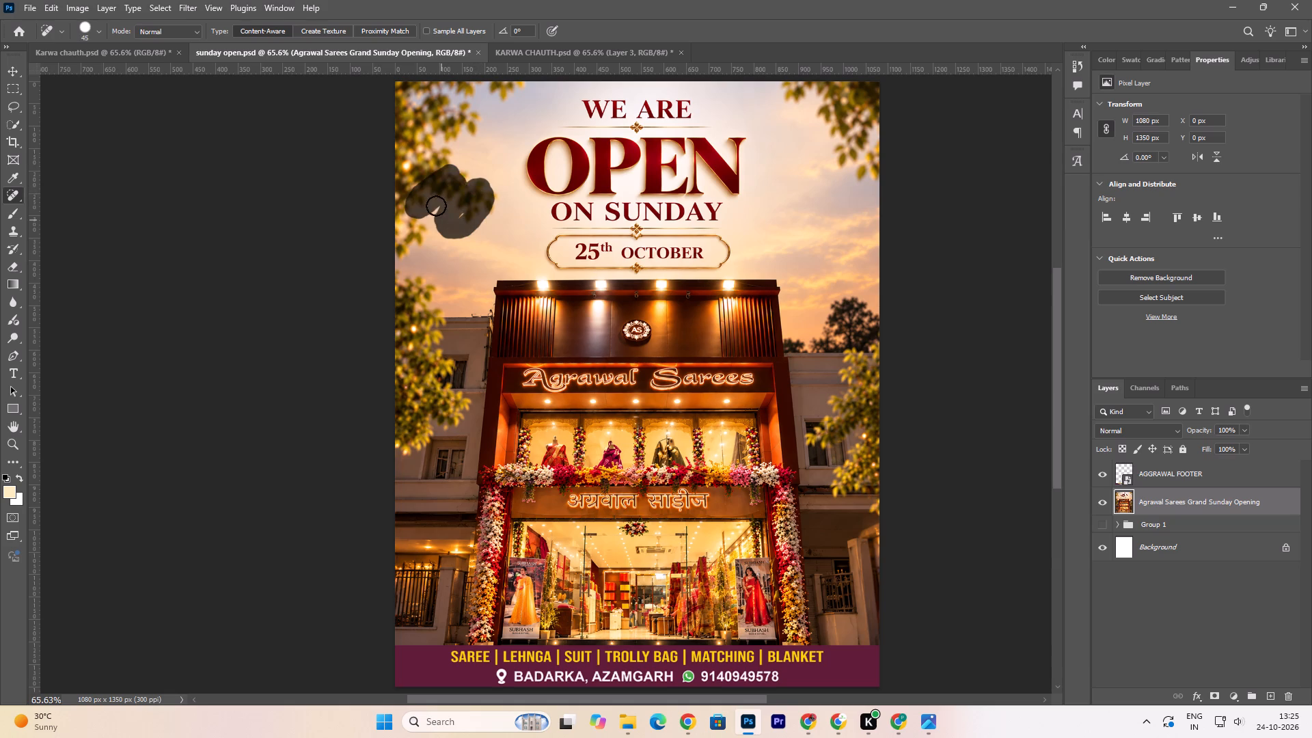
{"action": "left_click_drag", "start_coordinate": [436, 206], "coordinate": [455, 219]}
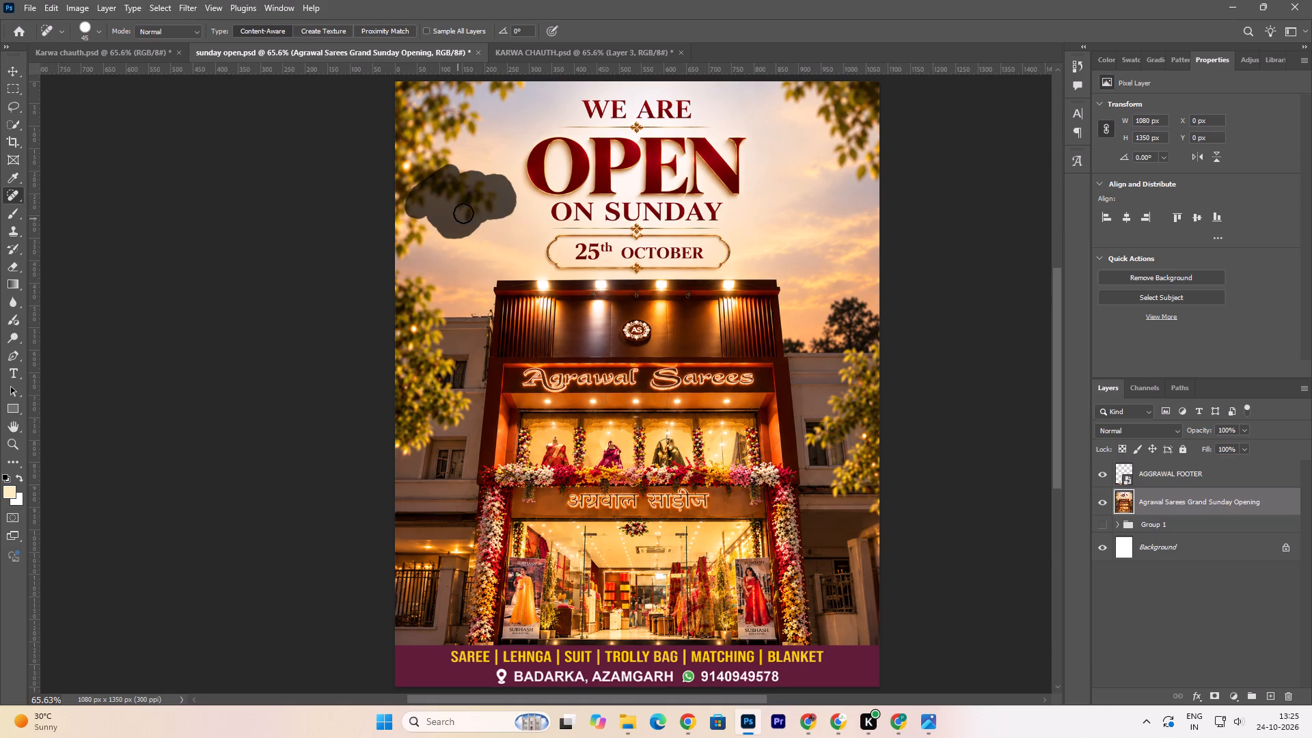
{"action": "left_click_drag", "start_coordinate": [459, 200], "coordinate": [401, 223]}
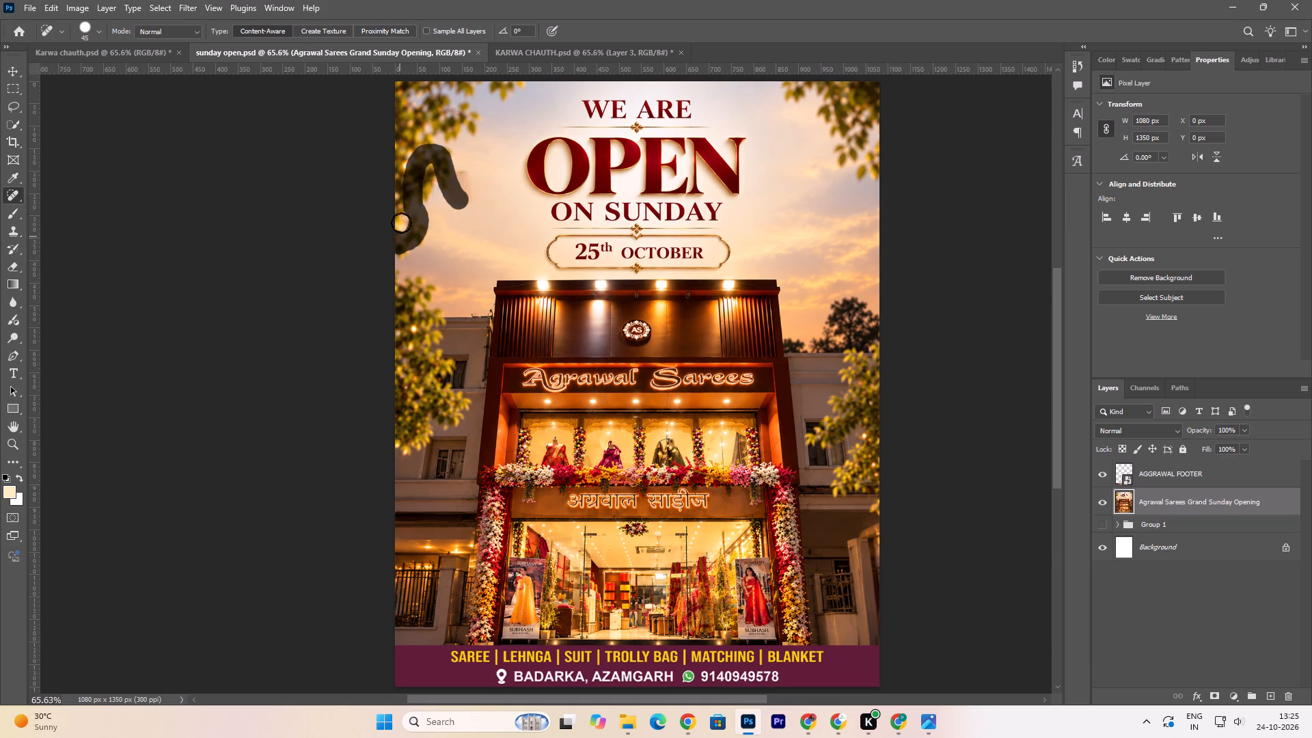
{"action": "left_click_drag", "start_coordinate": [401, 223], "coordinate": [471, 92]}
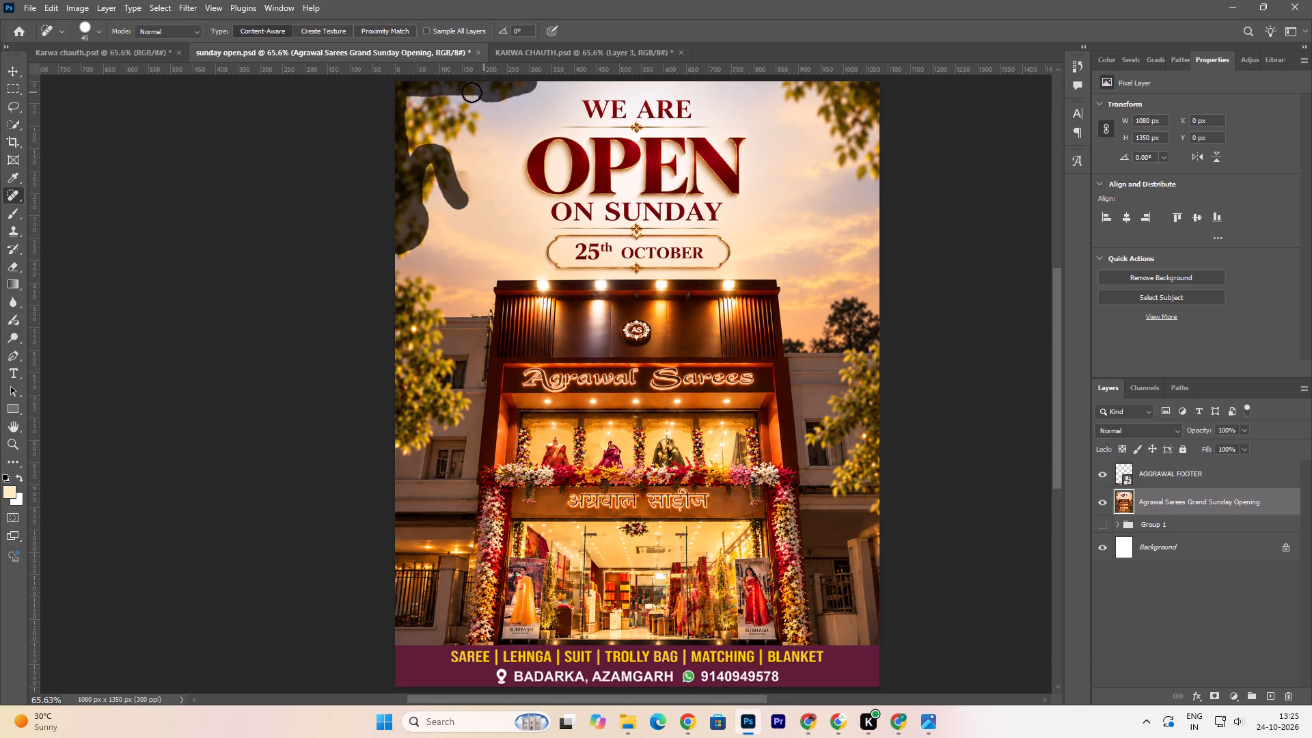
{"action": "left_click_drag", "start_coordinate": [471, 92], "coordinate": [456, 115]}
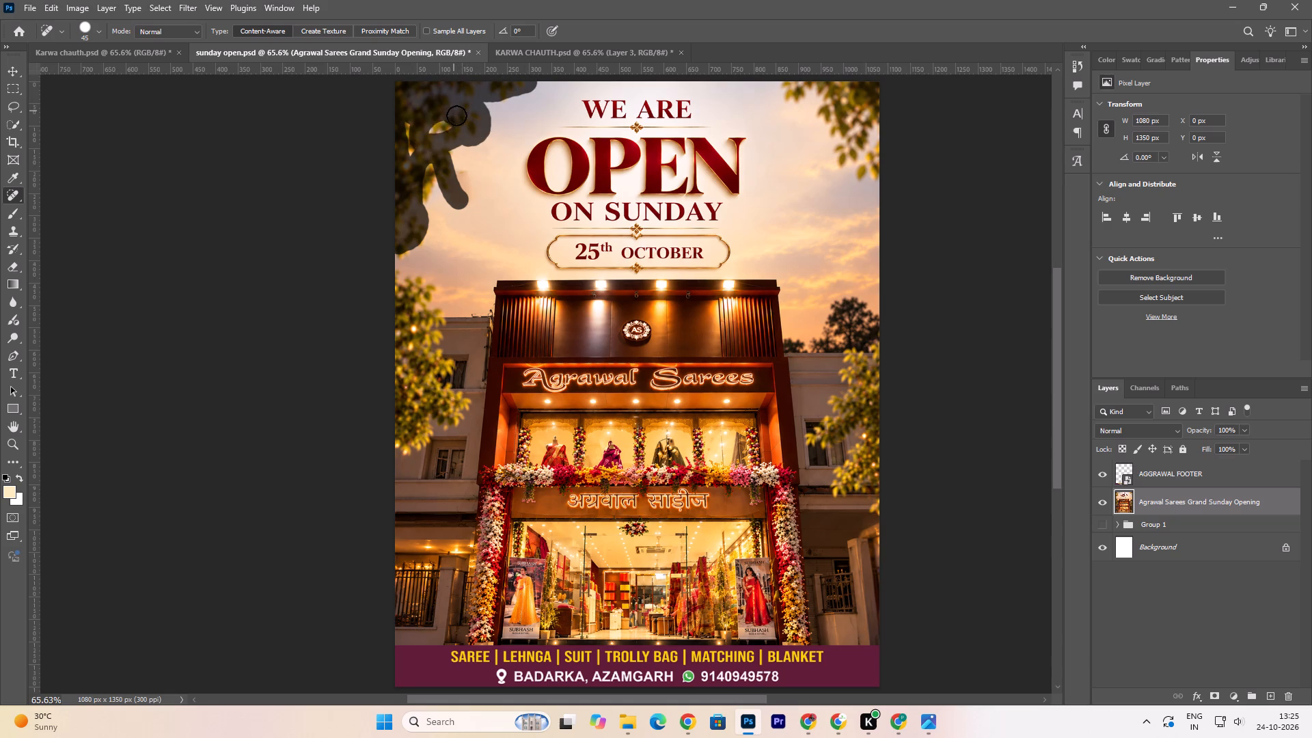
{"action": "left_click_drag", "start_coordinate": [456, 115], "coordinate": [422, 198]}
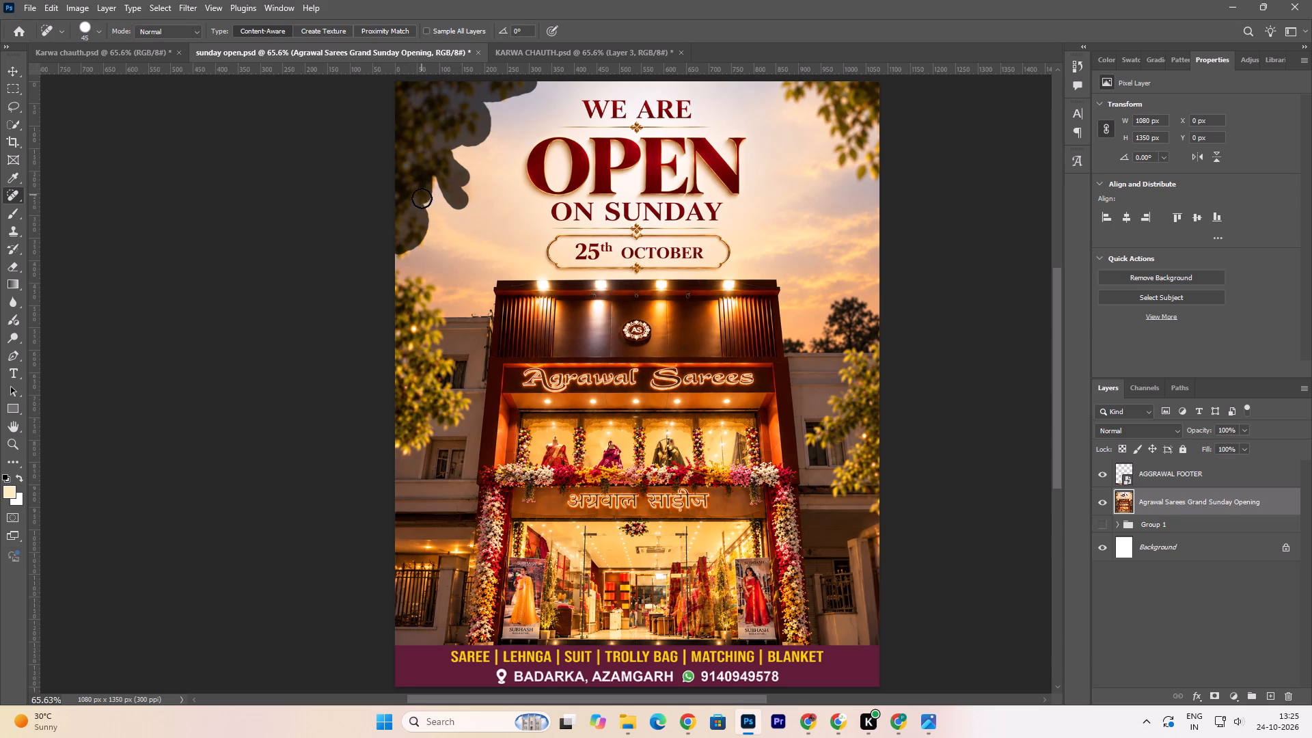
{"action": "left_click_drag", "start_coordinate": [422, 198], "coordinate": [435, 174]}
{"action": "left_click", "coordinate": [454, 154]}
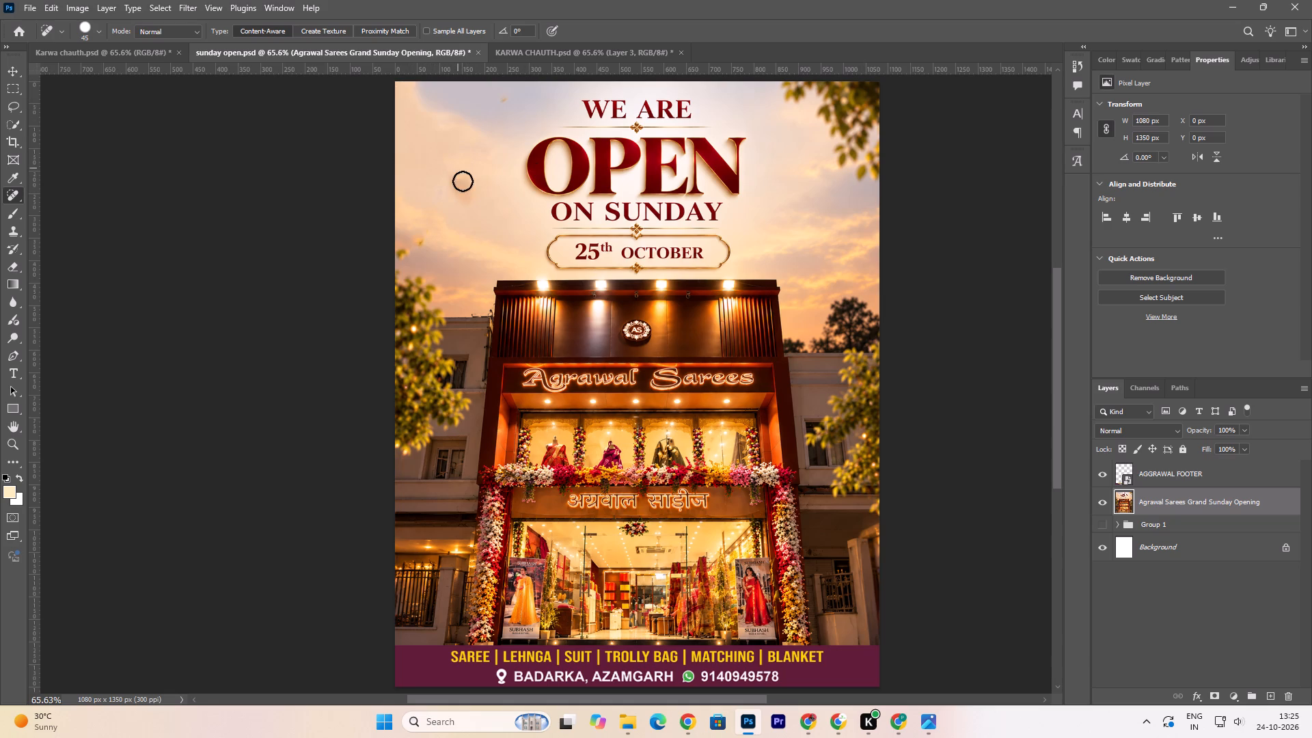
Heal the leftover leaf tips and uneven patches in the sky left of the heading, above the lower-left tree.
{"action": "left_click_drag", "start_coordinate": [457, 179], "coordinate": [437, 169]}
{"action": "left_click_drag", "start_coordinate": [492, 104], "coordinate": [521, 92]}
{"action": "left_click_drag", "start_coordinate": [422, 239], "coordinate": [385, 254]}
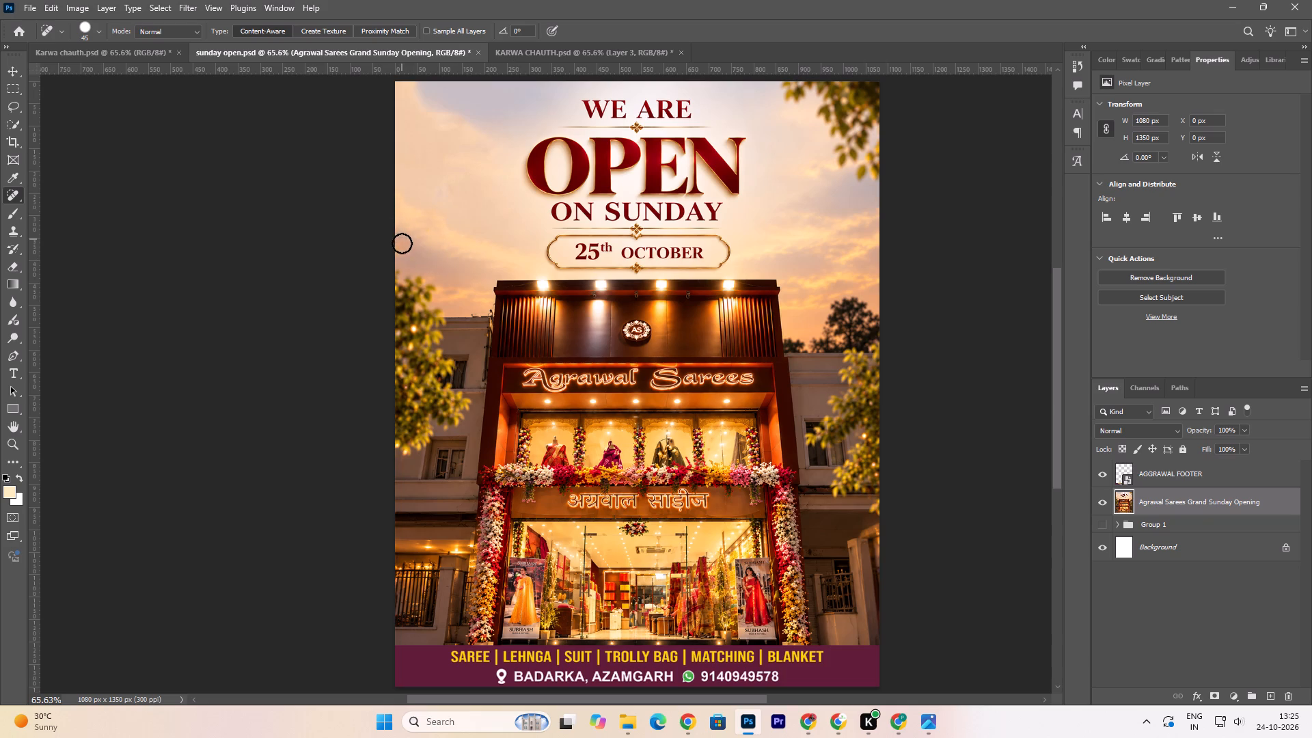
{"action": "left_click", "coordinate": [402, 244]}
{"action": "left_click", "coordinate": [410, 231]}
{"action": "left_click", "coordinate": [425, 230]}
{"action": "left_click", "coordinate": [441, 195]}
{"action": "left_click", "coordinate": [15, 70]}
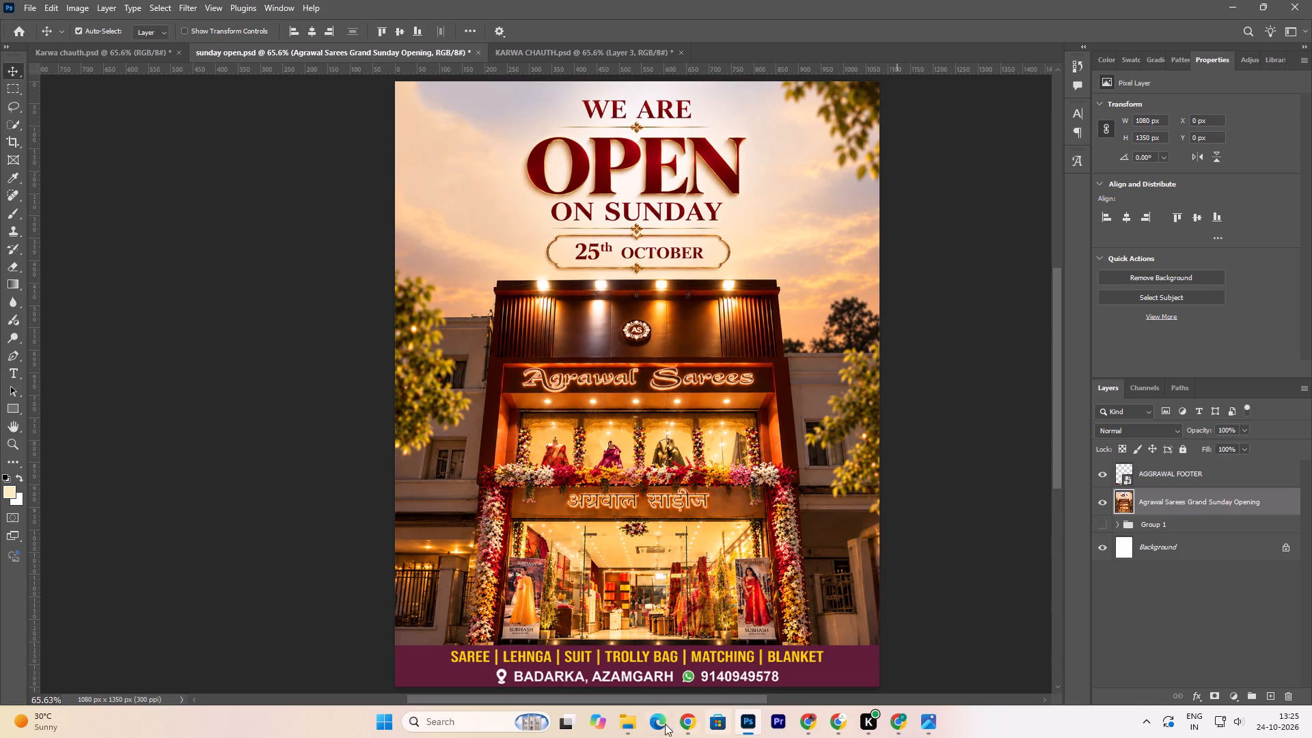
Bring the AGGRAWAL LOGO image from the Agarwal "l&f" folder on the F: drive into the Sunday open post.
{"action": "left_click", "coordinate": [622, 720]}
{"action": "left_click", "coordinate": [98, 518]}
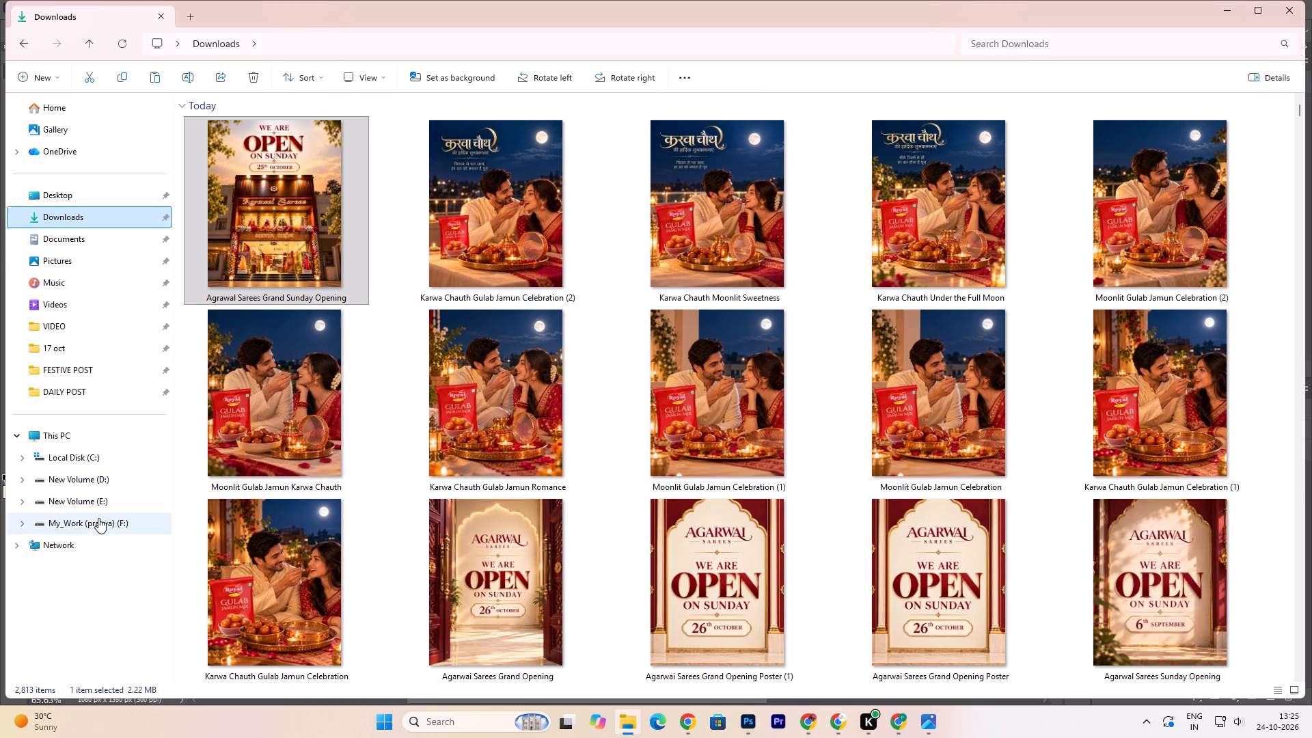
{"action": "double_click", "coordinate": [239, 101]}
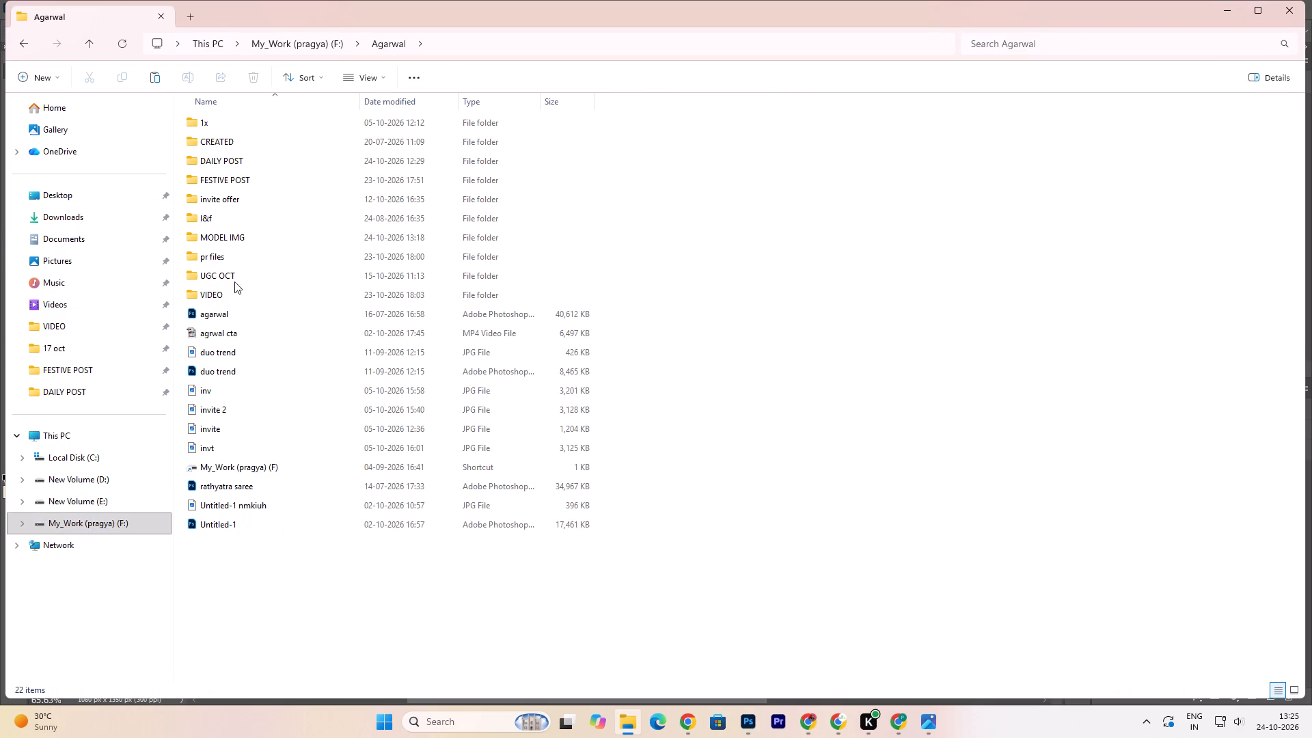
{"action": "double_click", "coordinate": [231, 217]}
{"action": "left_click_drag", "start_coordinate": [294, 126], "coordinate": [769, 645]}
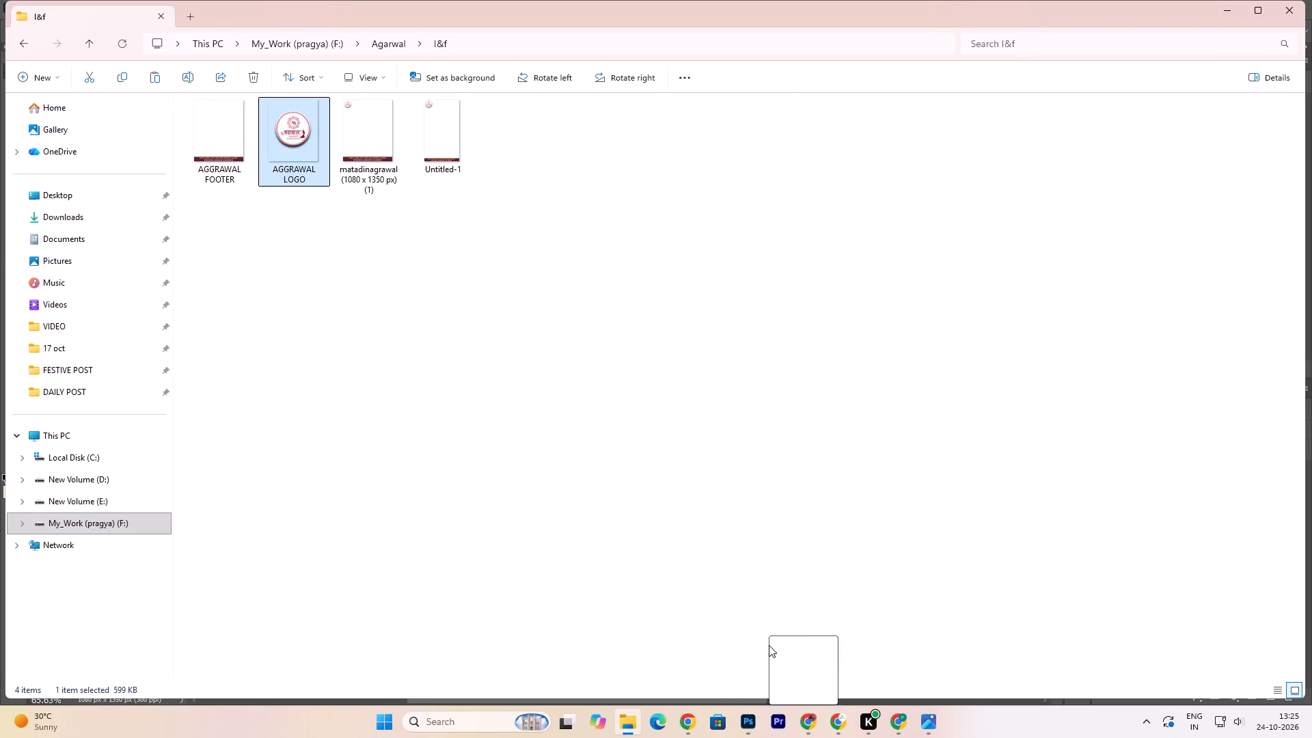
{"action": "left_click_drag", "start_coordinate": [769, 645], "coordinate": [571, 274]}
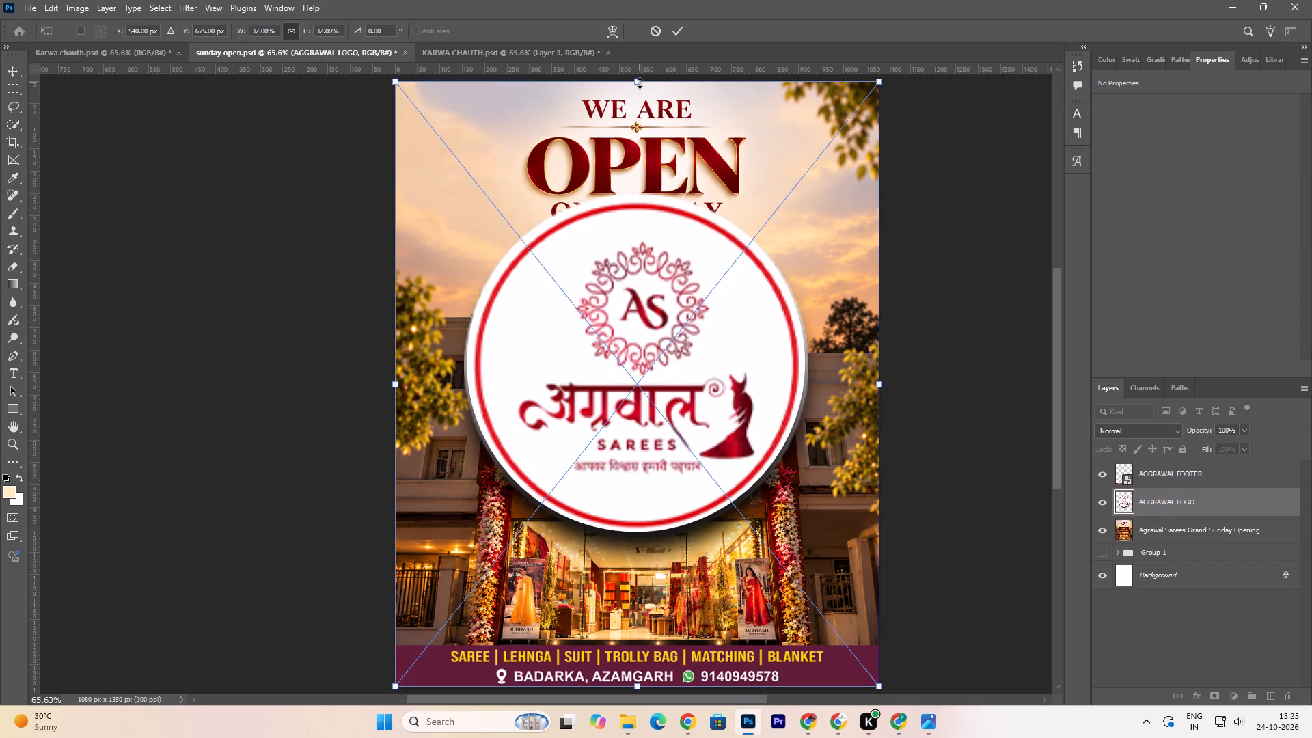
Scale the logo to about 6.8%, place it in the poster's top-left corner, and save the document.
{"action": "left_click_drag", "start_coordinate": [640, 83], "coordinate": [673, 471]}
{"action": "left_click_drag", "start_coordinate": [638, 583], "coordinate": [486, 191]}
{"action": "left_click_drag", "start_coordinate": [483, 83], "coordinate": [486, 181]}
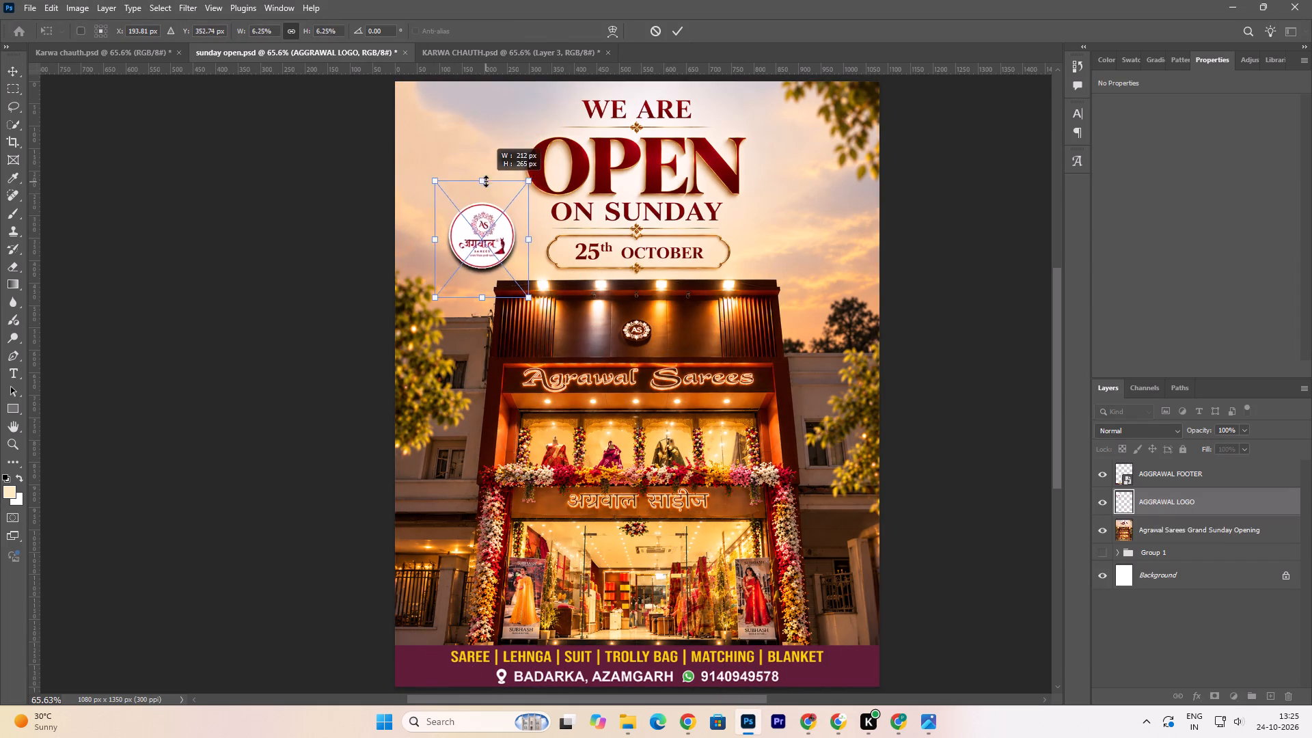
{"action": "left_click_drag", "start_coordinate": [486, 181], "coordinate": [488, 172]}
{"action": "left_click_drag", "start_coordinate": [484, 242], "coordinate": [450, 144]}
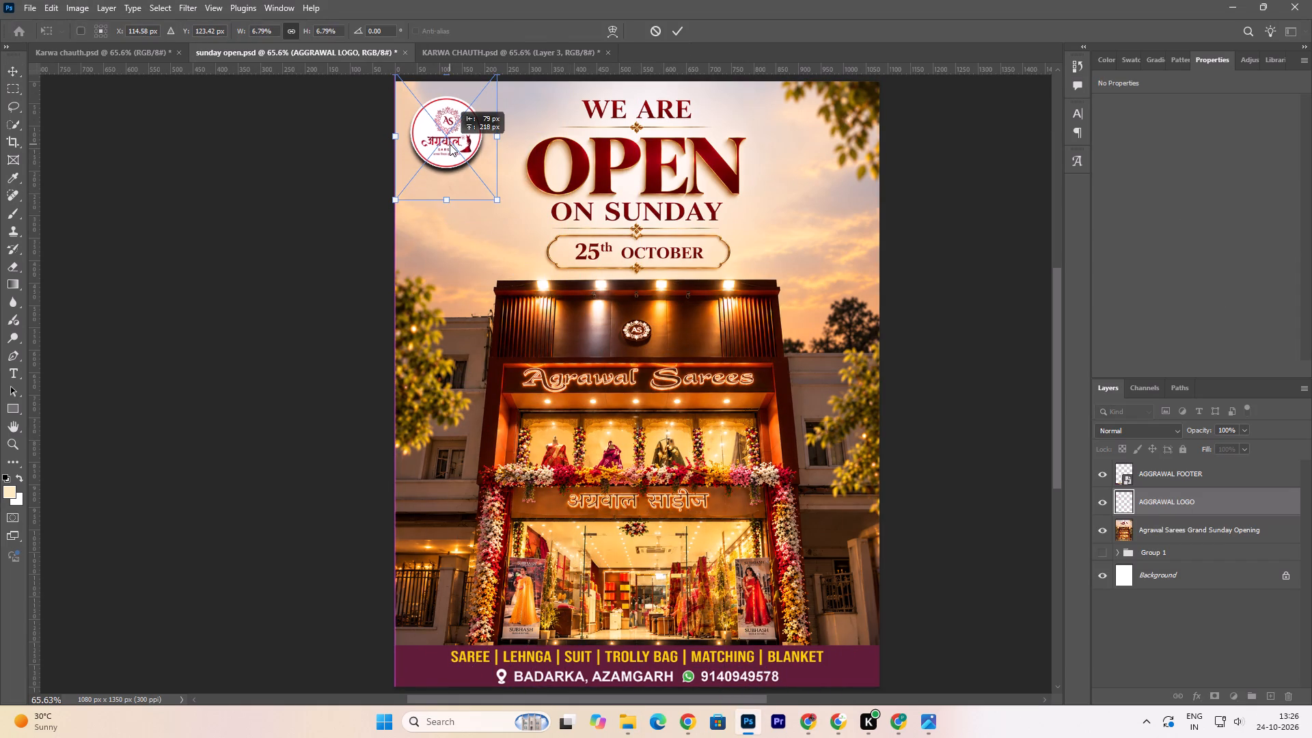
{"action": "left_click_drag", "start_coordinate": [450, 144], "coordinate": [446, 141]}
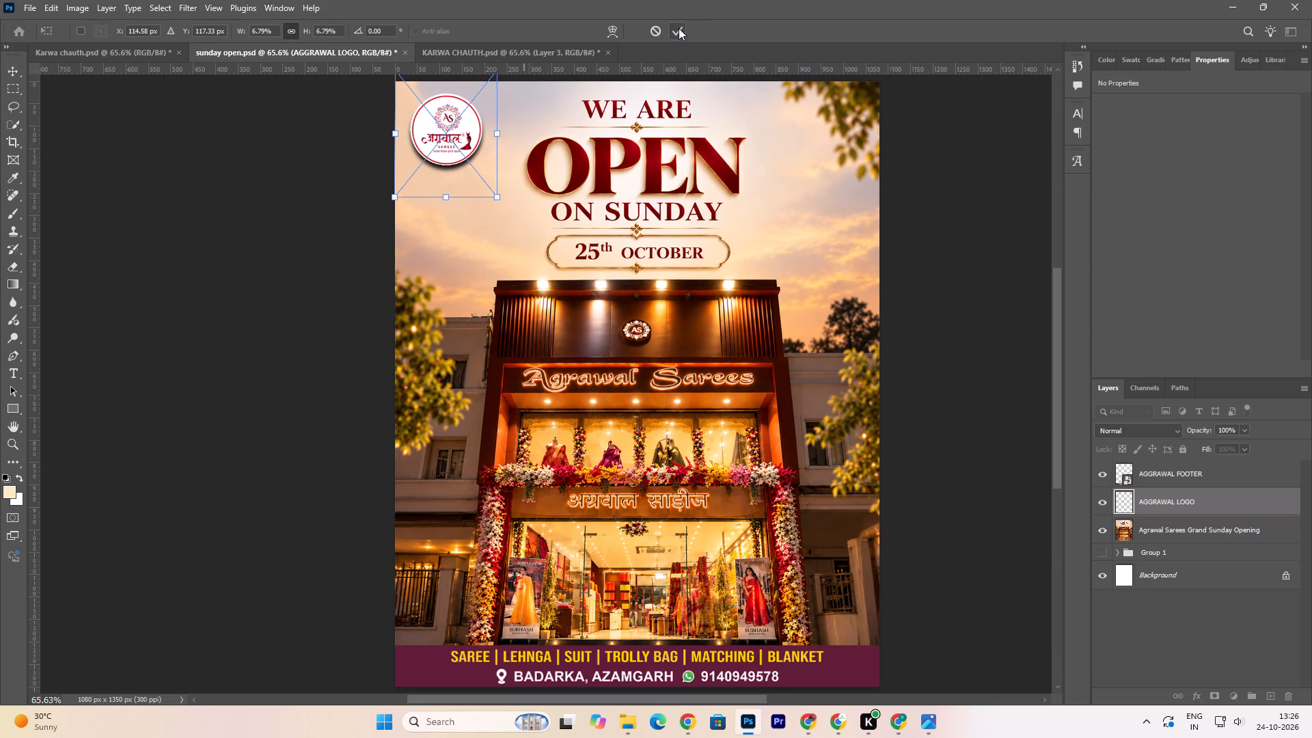
{"action": "left_click", "coordinate": [679, 28]}
{"action": "key", "text": "ctrl+s"}
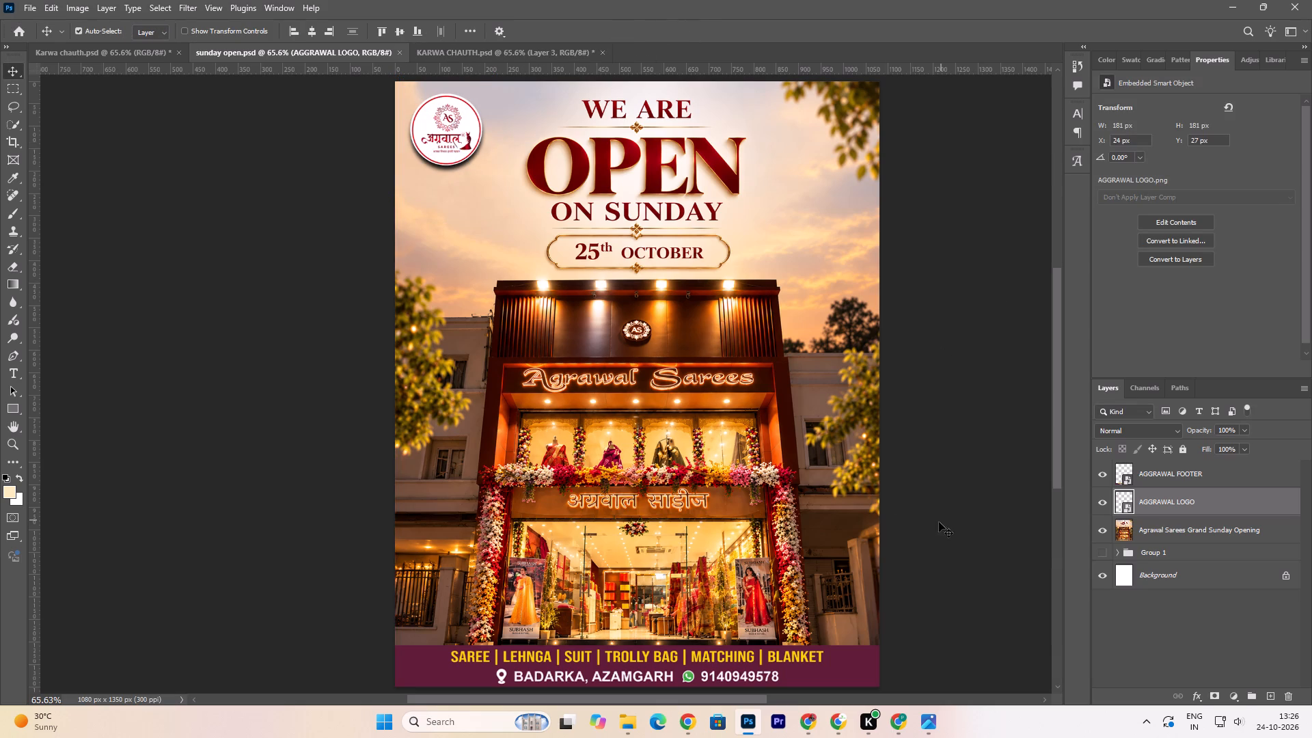
Copy the heading block from "WE ARE" to "25th OCTOBER", about 582 × 421 px, from the storefront image onto its own layer.
{"action": "left_click", "coordinate": [805, 433]}
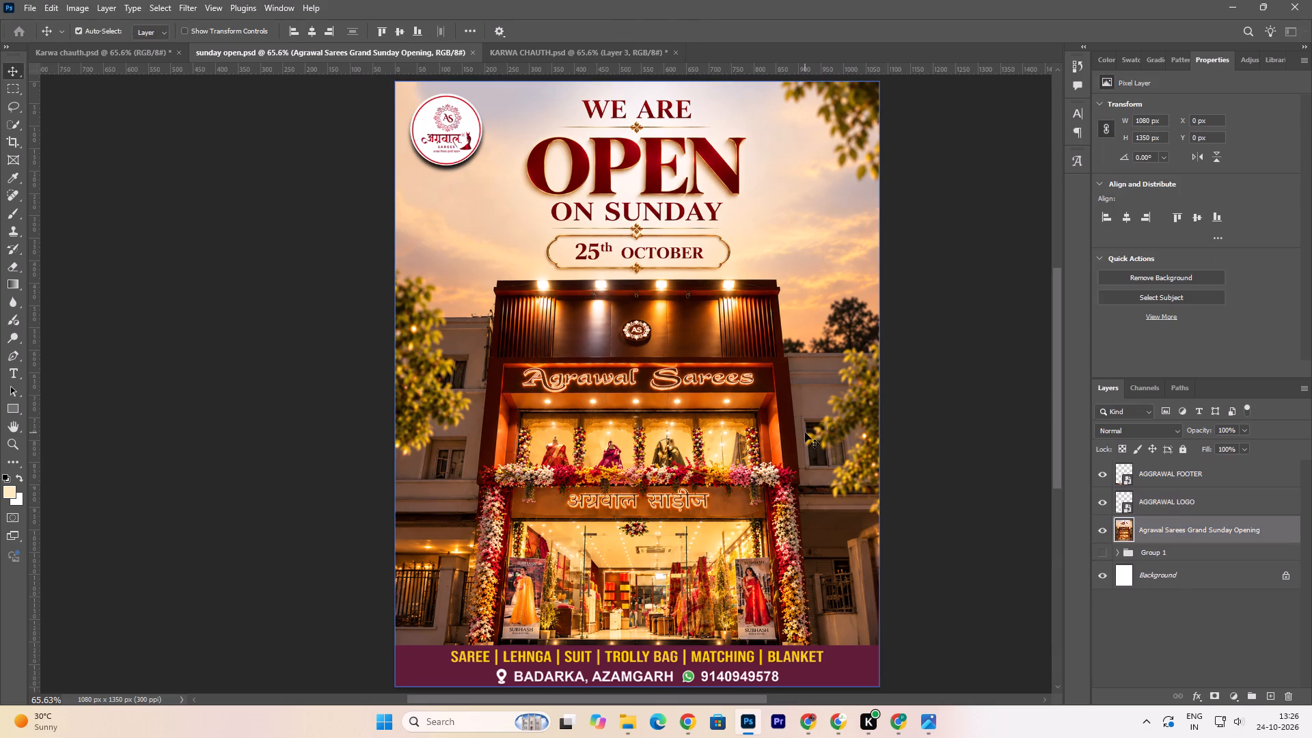
{"action": "left_click", "coordinate": [12, 86]}
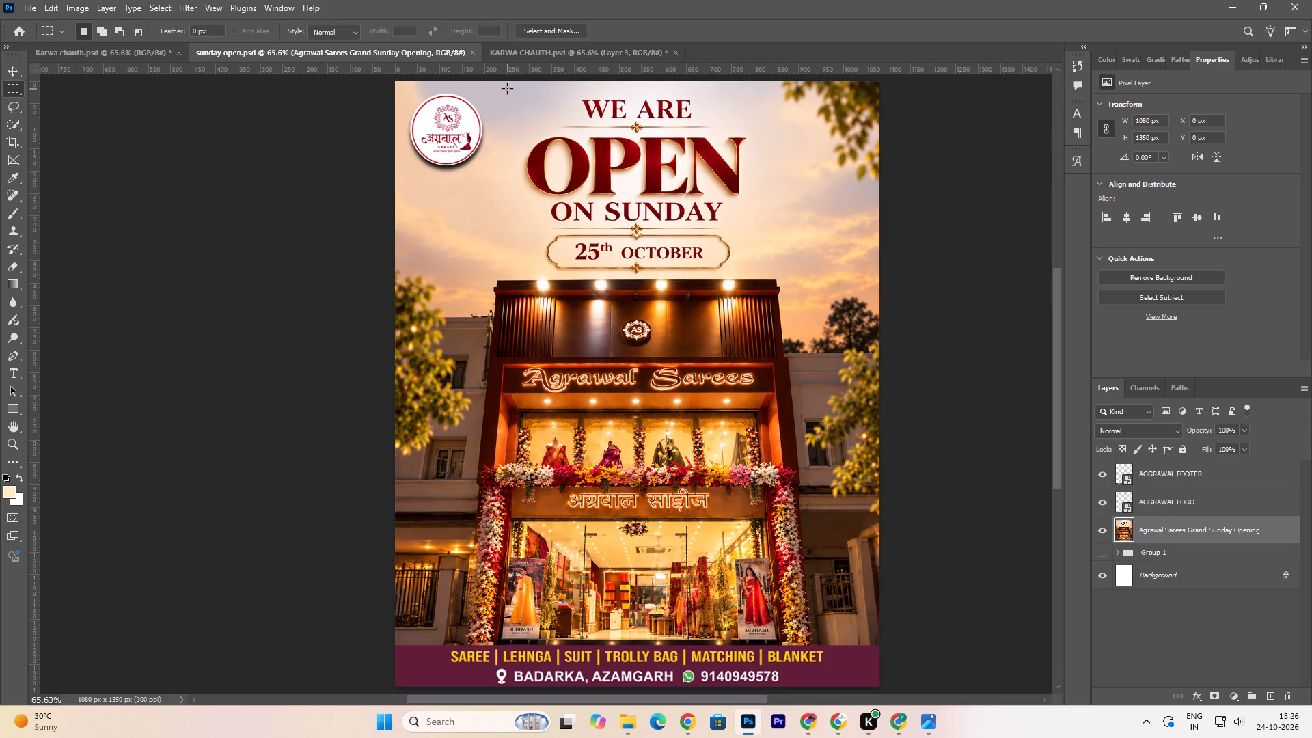
{"action": "left_click_drag", "start_coordinate": [507, 88], "coordinate": [758, 284]}
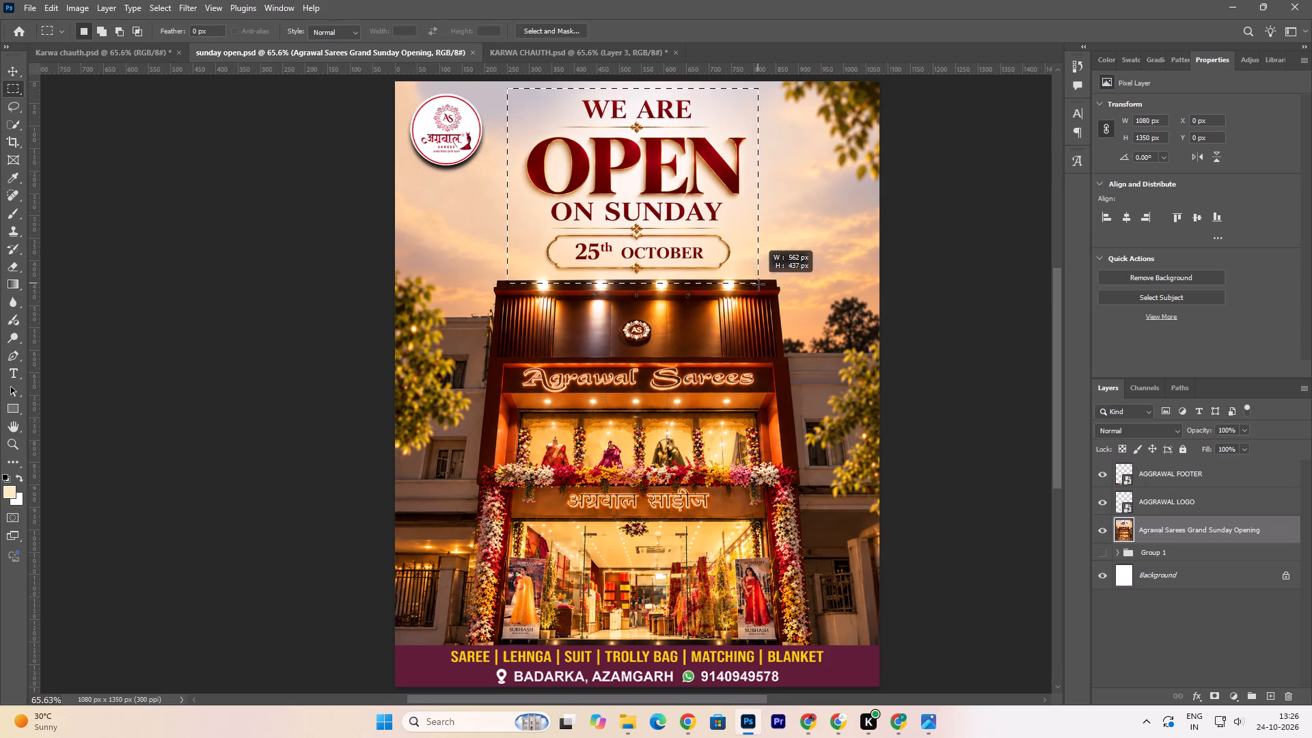
{"action": "left_click_drag", "start_coordinate": [758, 284], "coordinate": [767, 276]}
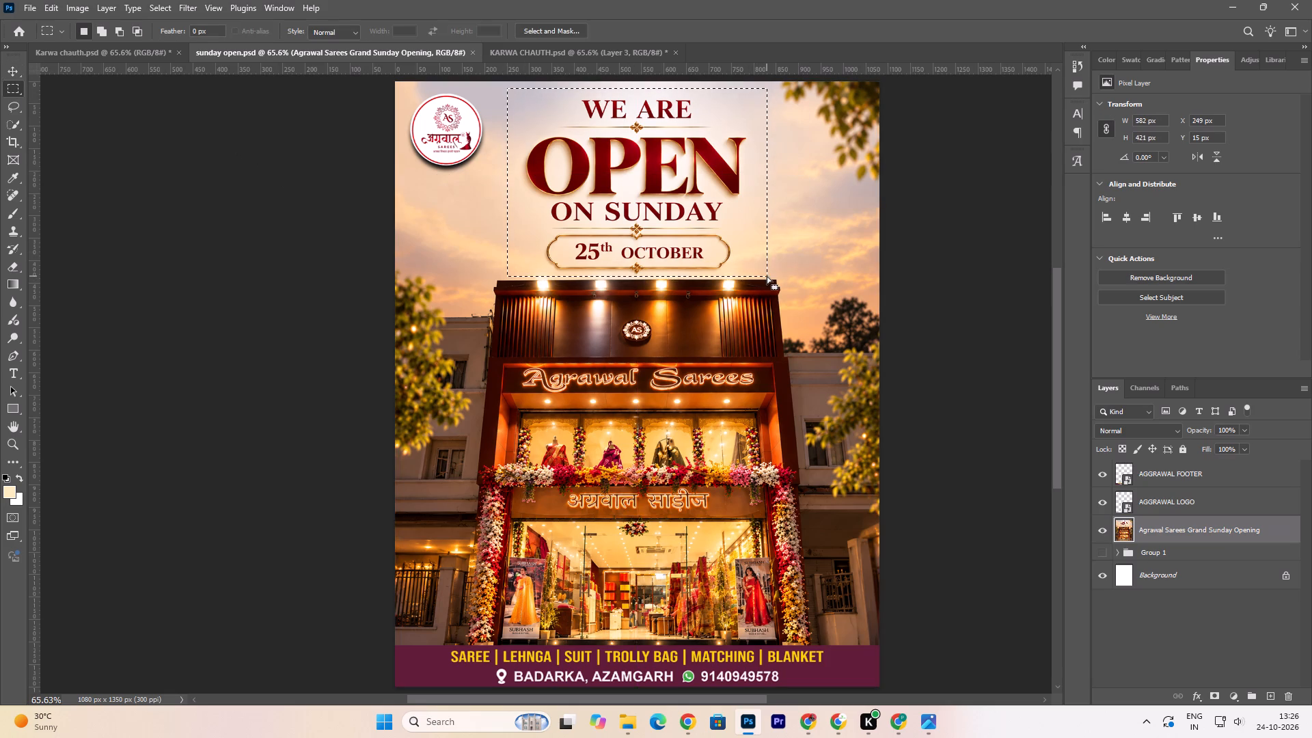
{"action": "key", "text": "ctrl+j"}
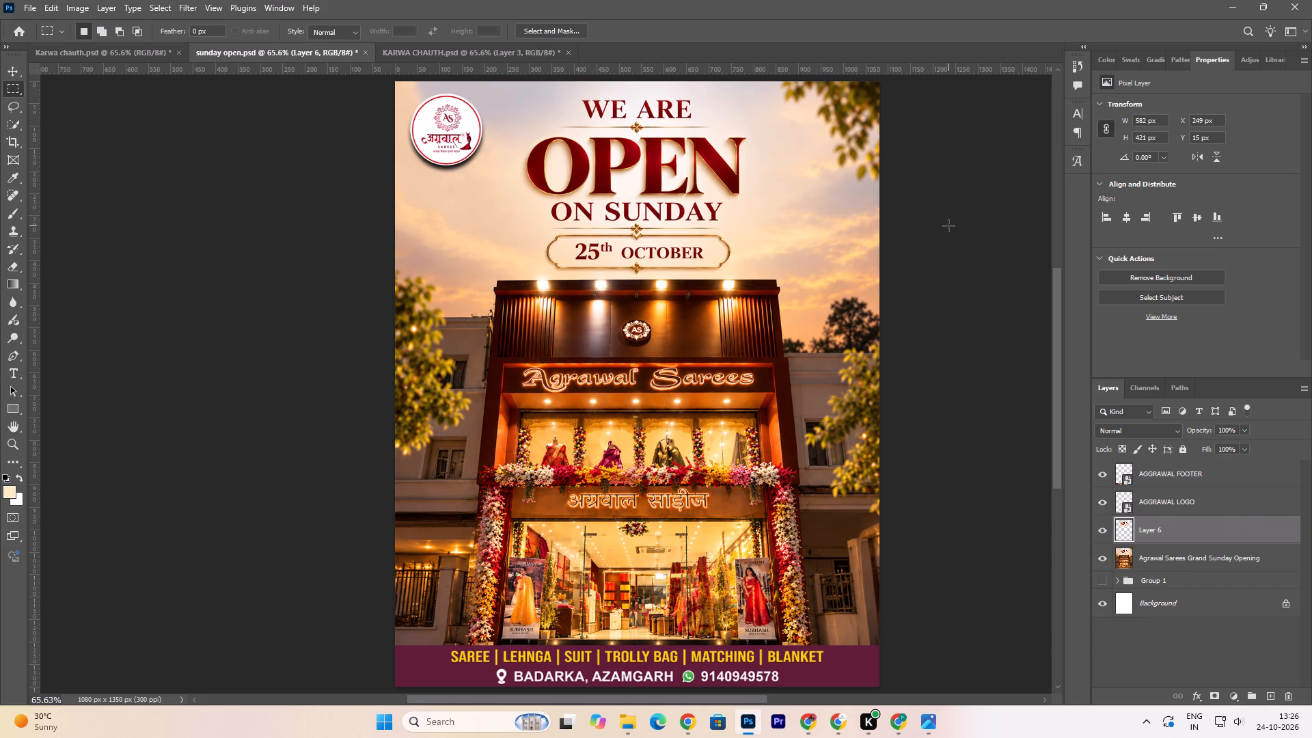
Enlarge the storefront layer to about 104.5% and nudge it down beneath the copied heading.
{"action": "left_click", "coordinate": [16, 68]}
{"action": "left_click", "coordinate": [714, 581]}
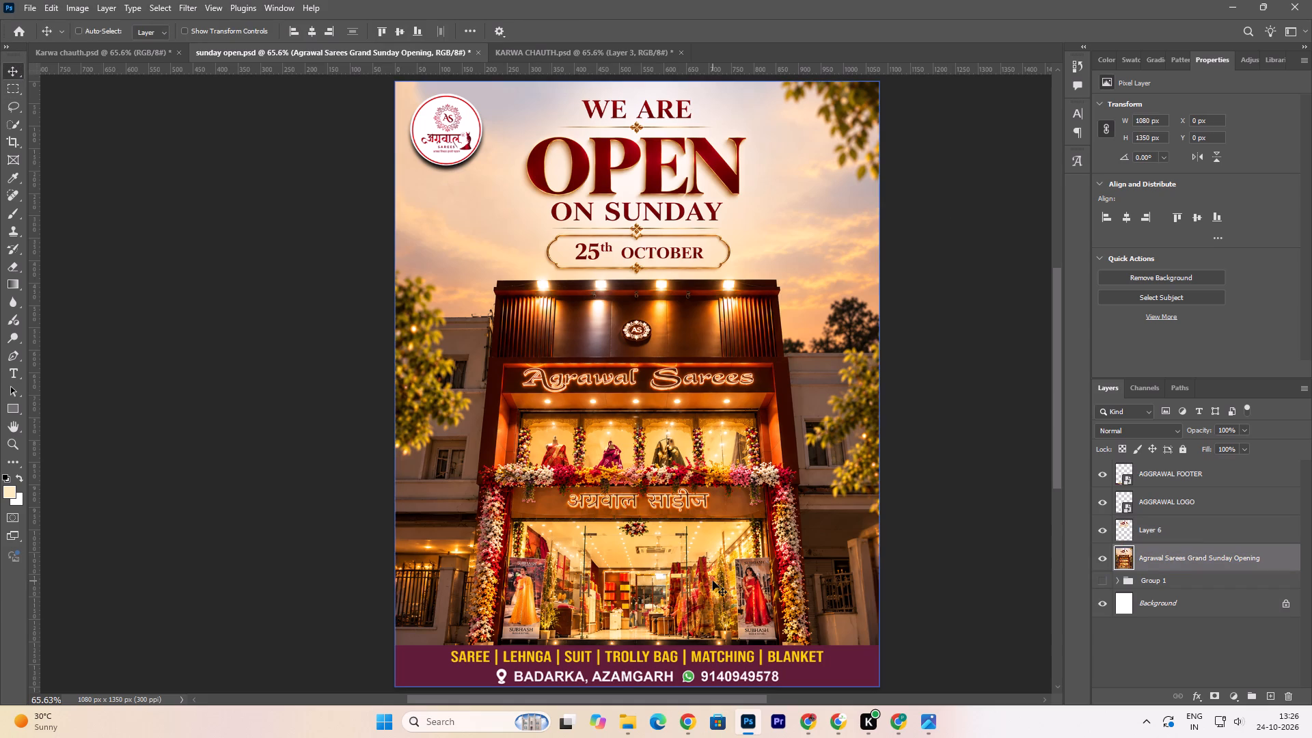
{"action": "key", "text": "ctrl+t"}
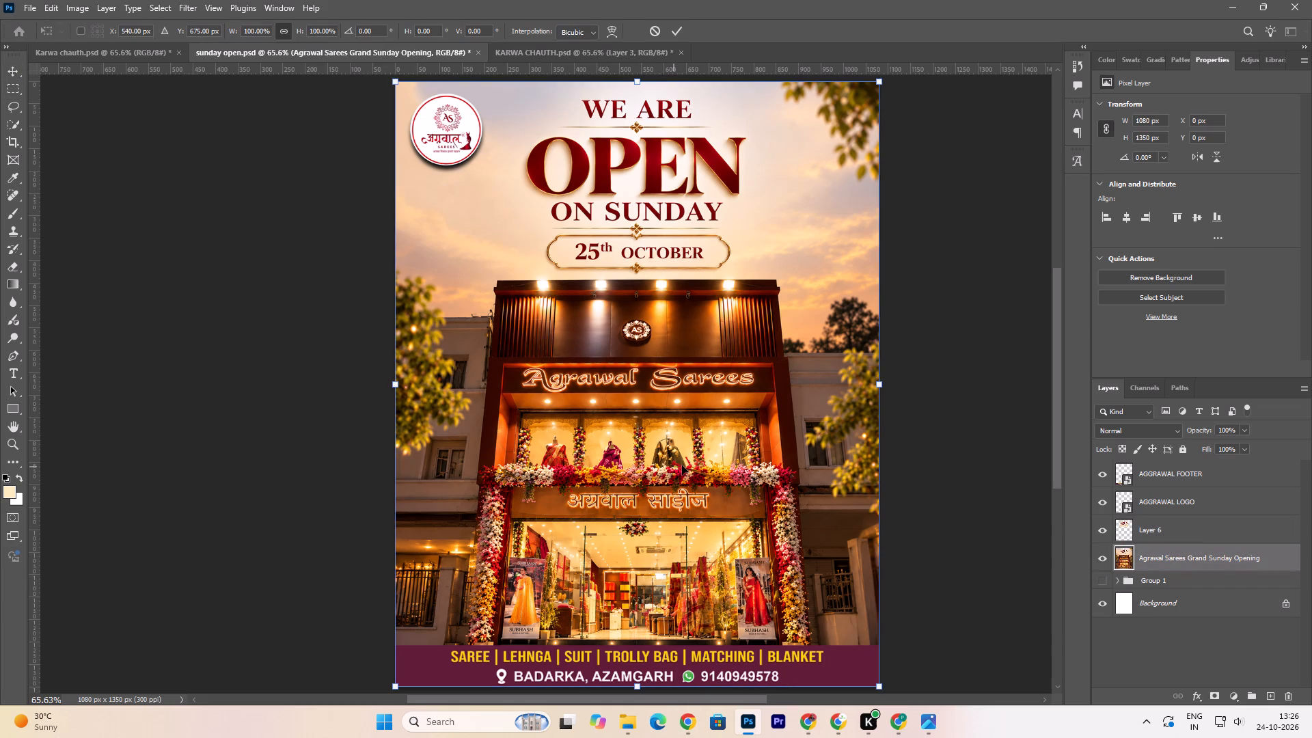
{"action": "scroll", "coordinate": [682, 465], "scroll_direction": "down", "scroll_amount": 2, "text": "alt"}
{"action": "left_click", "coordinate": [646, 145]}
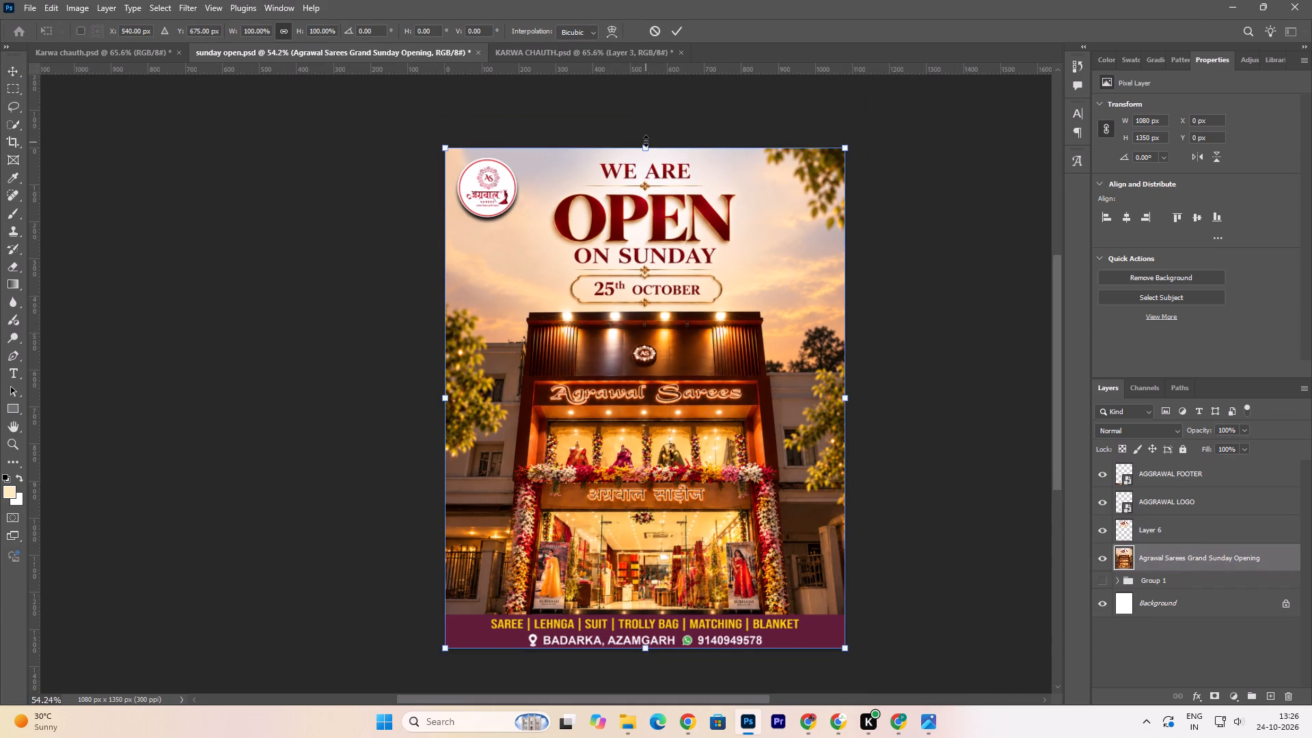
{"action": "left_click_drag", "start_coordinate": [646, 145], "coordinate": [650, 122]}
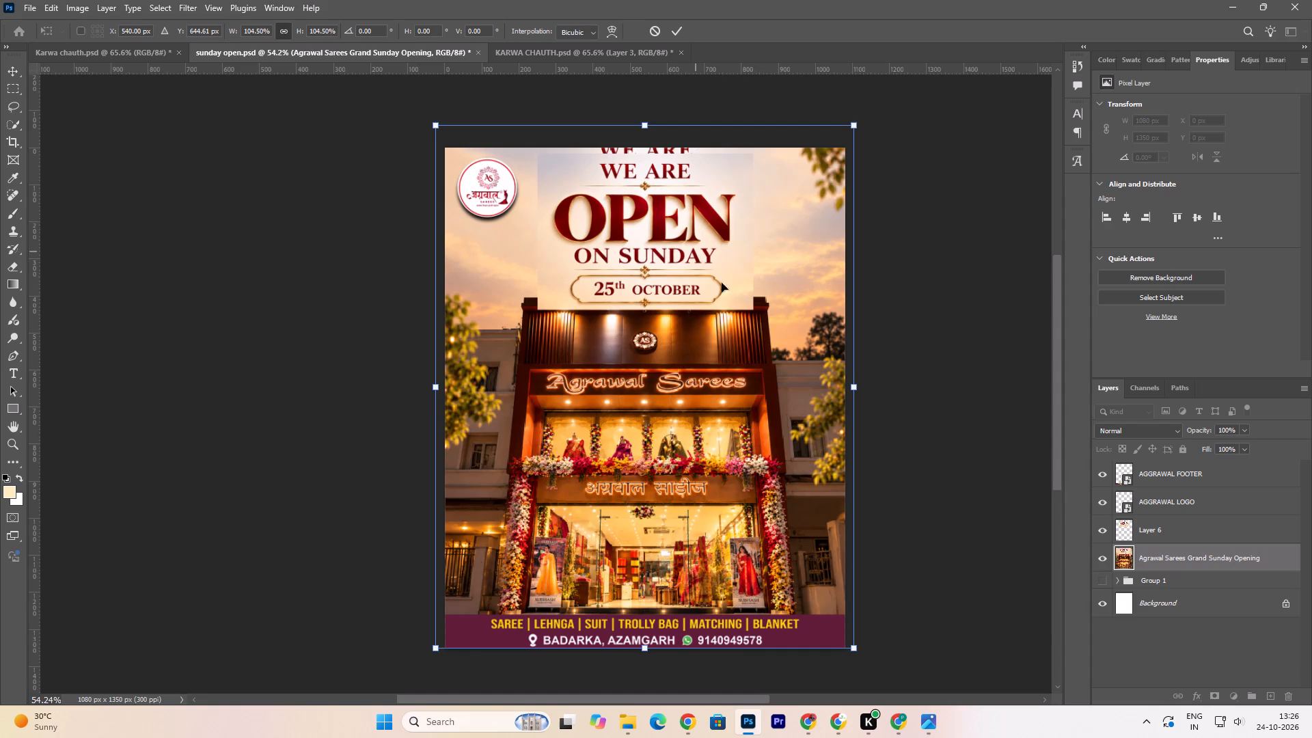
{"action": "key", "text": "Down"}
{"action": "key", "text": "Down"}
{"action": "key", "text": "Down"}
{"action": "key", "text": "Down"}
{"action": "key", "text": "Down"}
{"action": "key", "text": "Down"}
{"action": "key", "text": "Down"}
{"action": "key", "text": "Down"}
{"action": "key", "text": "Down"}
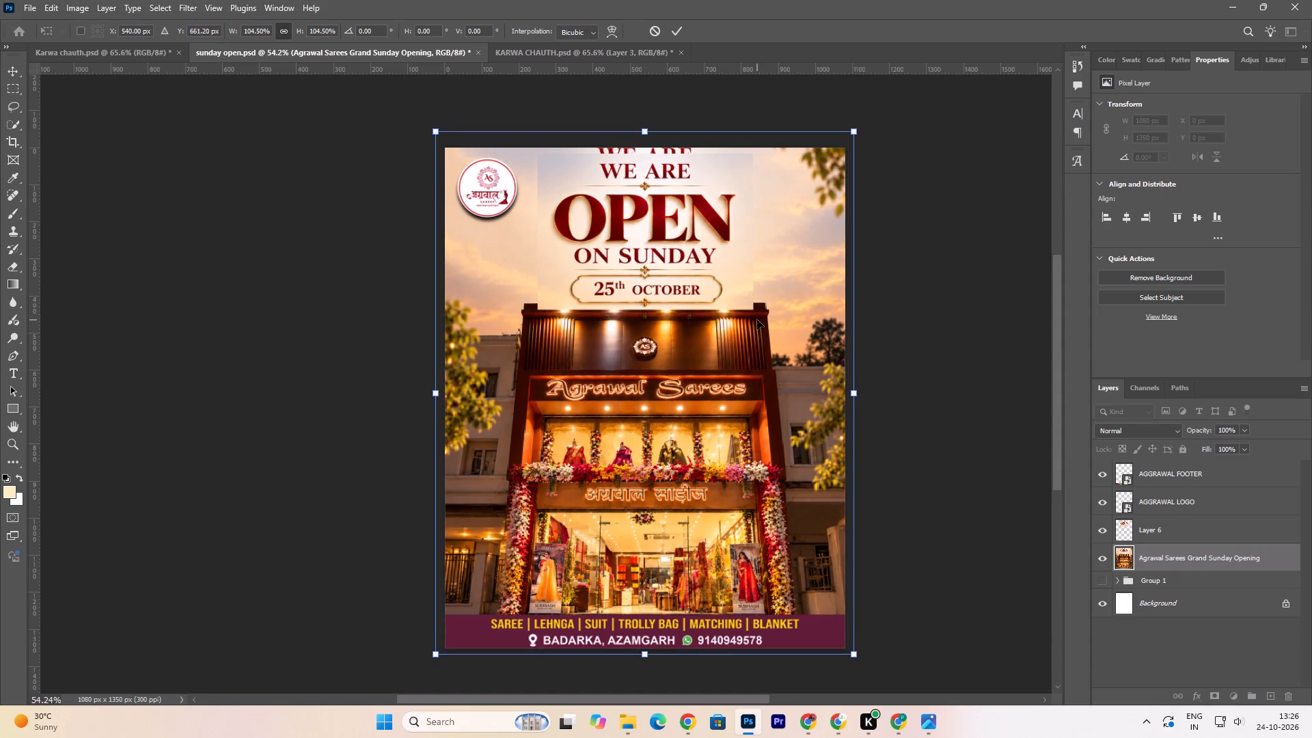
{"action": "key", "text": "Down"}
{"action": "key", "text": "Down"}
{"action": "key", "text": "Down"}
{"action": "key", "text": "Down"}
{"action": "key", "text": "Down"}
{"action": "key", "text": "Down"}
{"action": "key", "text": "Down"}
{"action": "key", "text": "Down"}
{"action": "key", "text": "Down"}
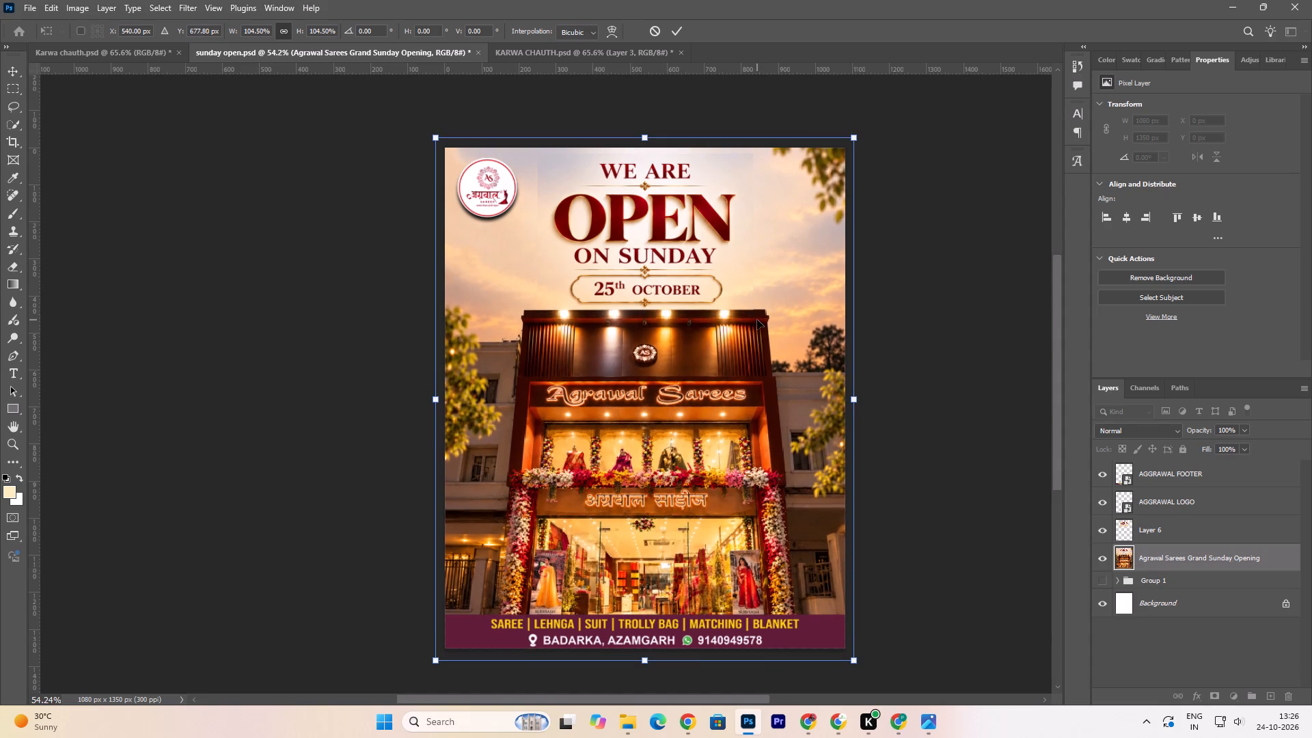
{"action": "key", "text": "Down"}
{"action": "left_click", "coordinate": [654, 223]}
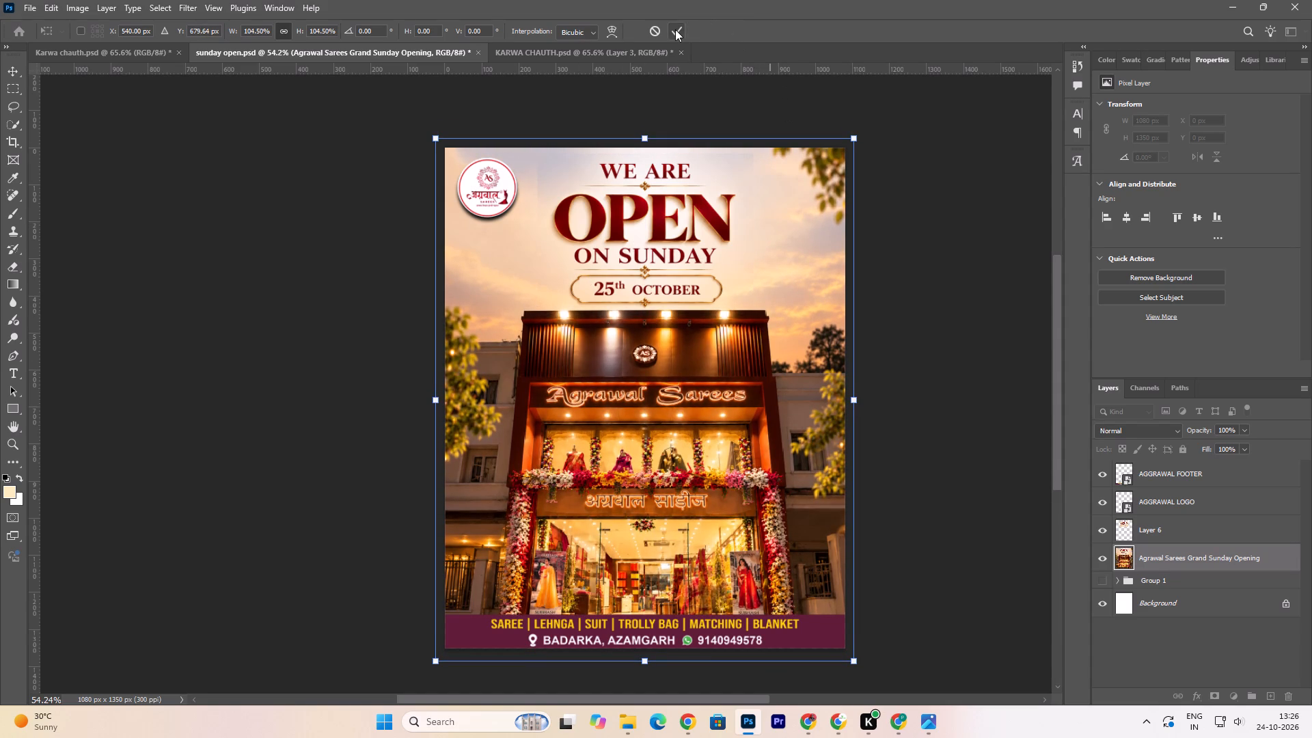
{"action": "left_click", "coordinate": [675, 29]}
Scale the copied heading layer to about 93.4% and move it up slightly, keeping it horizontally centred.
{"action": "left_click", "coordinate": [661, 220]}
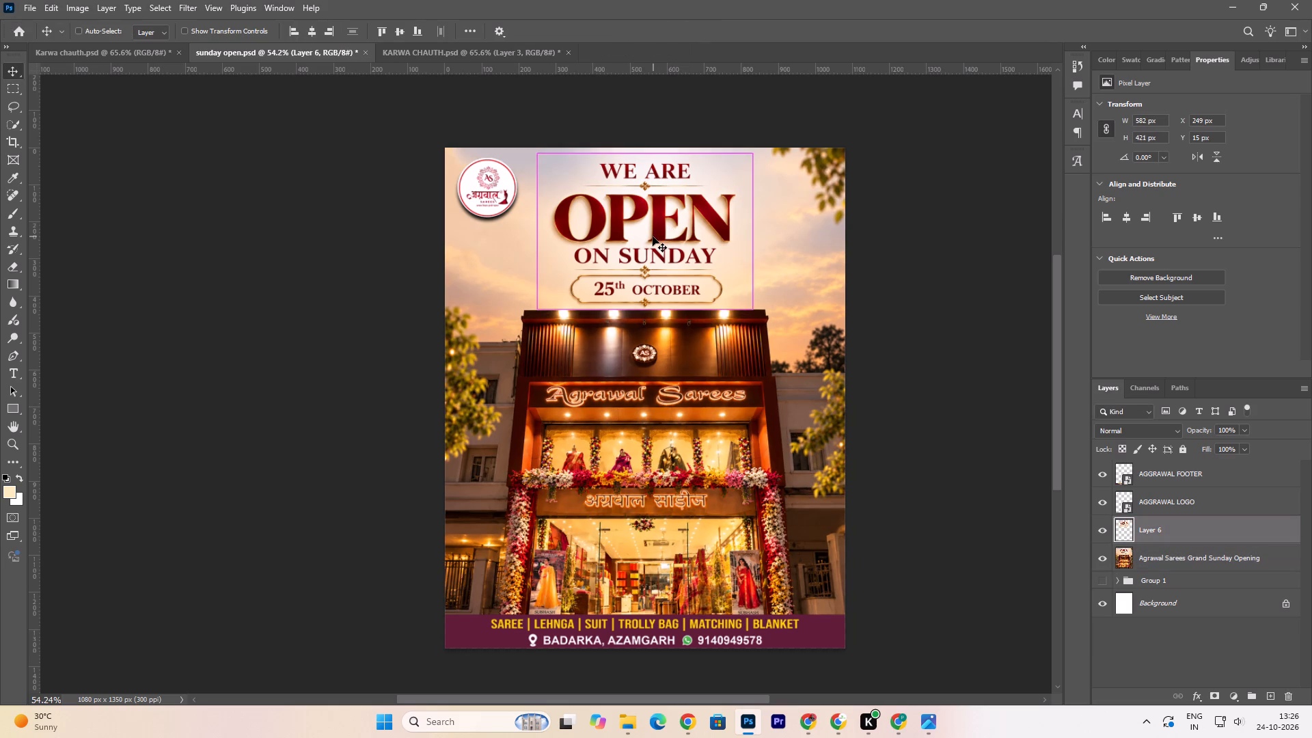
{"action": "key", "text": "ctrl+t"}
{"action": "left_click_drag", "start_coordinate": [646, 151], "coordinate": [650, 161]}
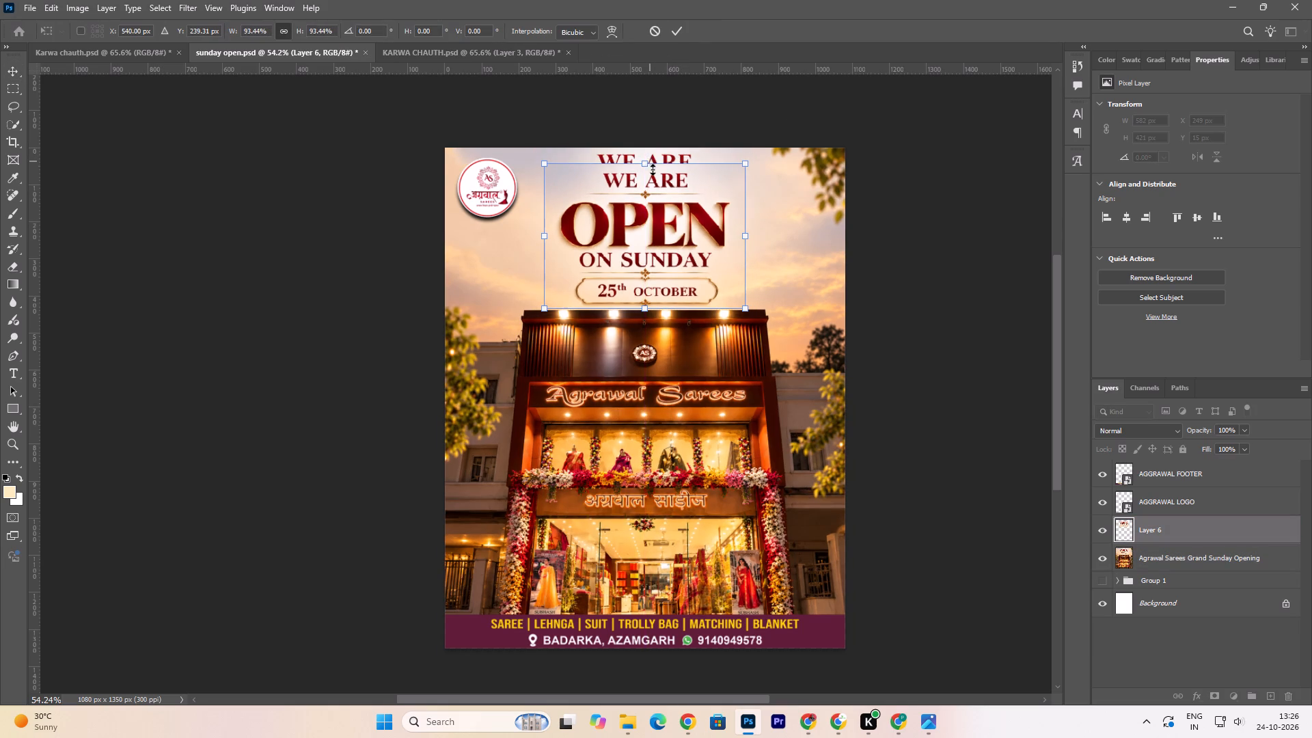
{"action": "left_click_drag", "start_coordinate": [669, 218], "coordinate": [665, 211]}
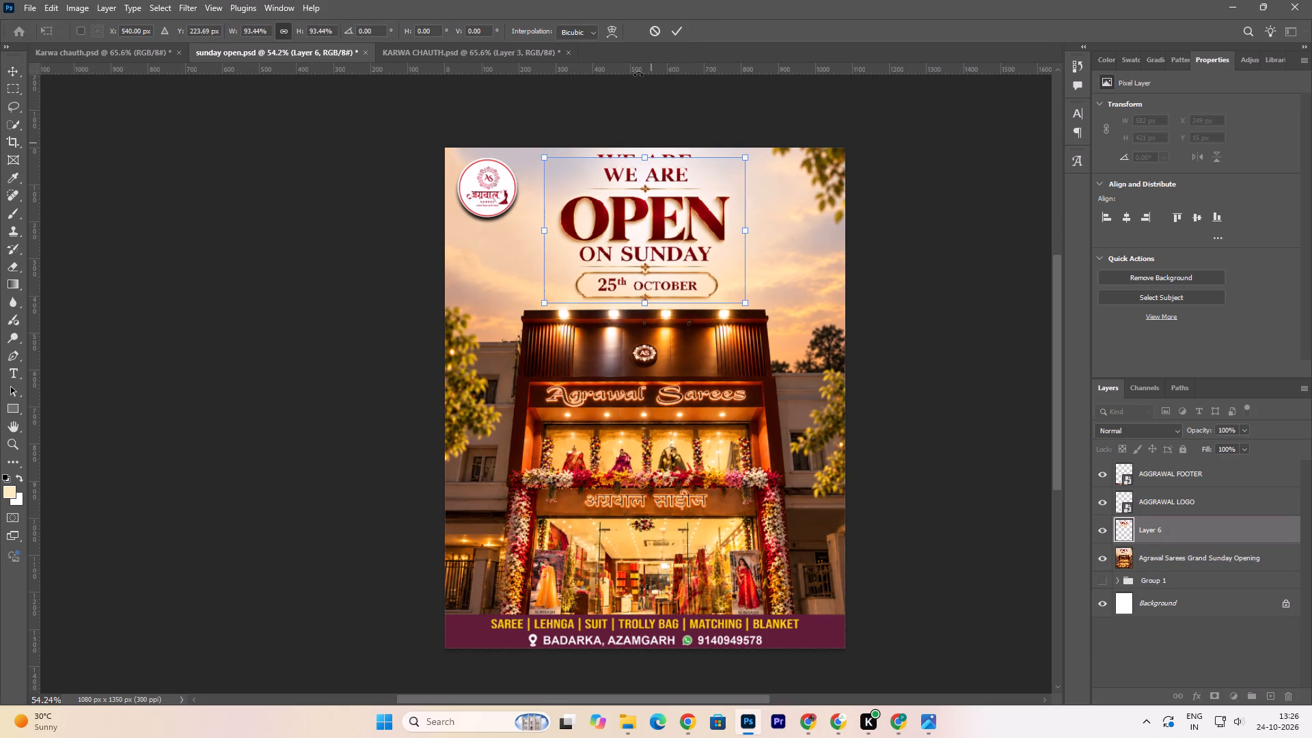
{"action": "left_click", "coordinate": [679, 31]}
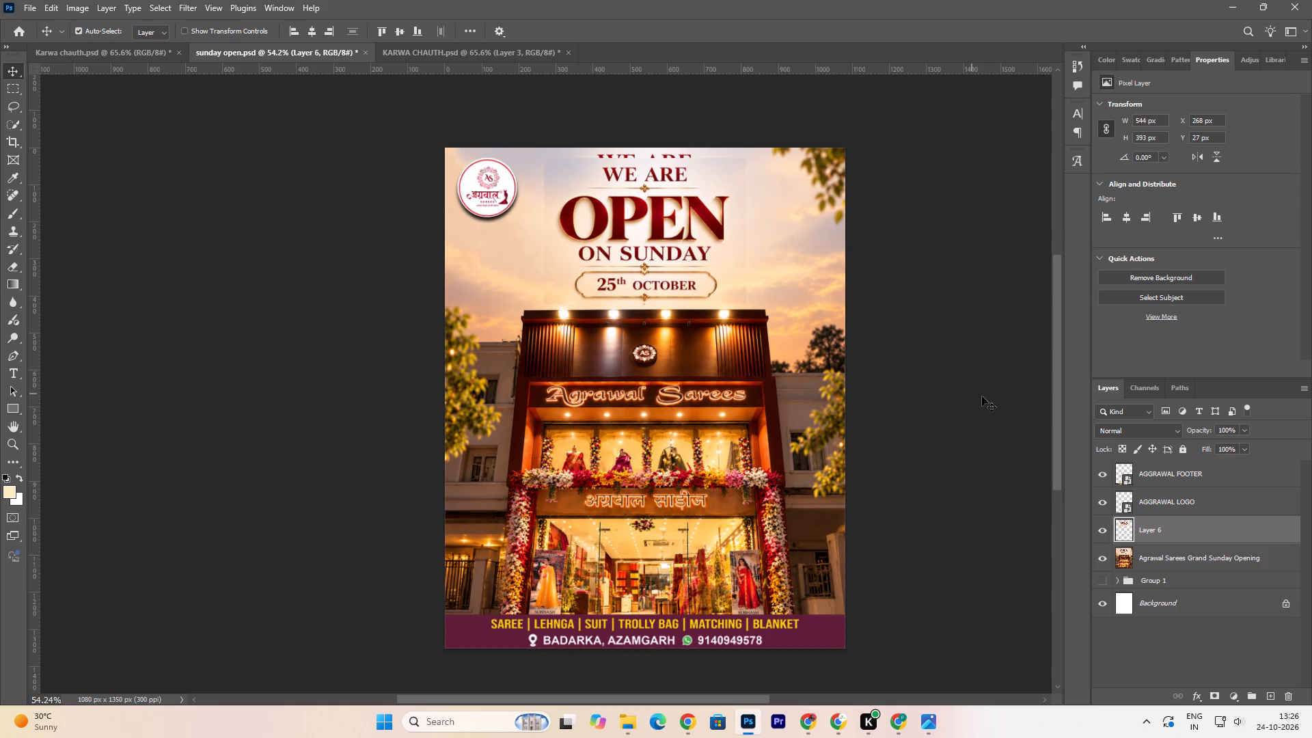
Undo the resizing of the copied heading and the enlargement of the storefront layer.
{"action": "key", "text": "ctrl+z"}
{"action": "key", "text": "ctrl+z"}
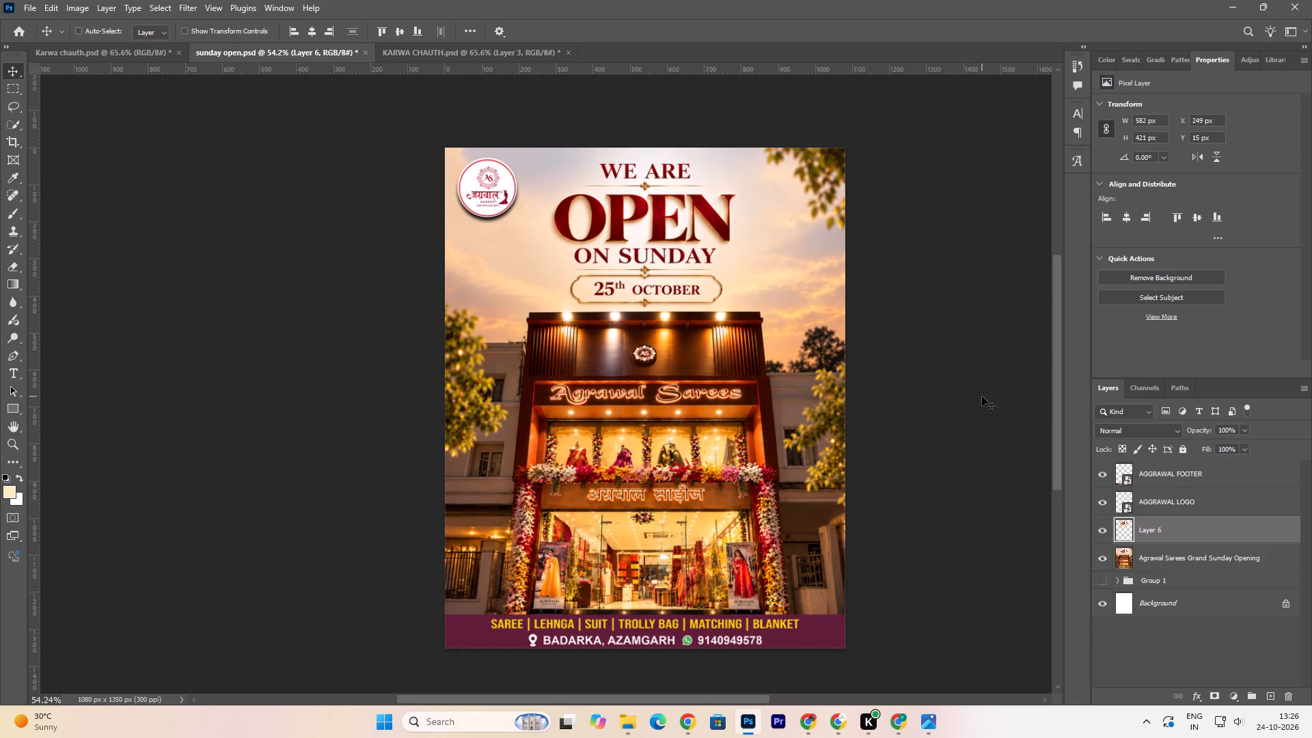
Duplicate the "Agrawal Sarees Grand Sunday Opening" layer and hide the duplicate as a backup.
{"action": "left_click", "coordinate": [1205, 560]}
{"action": "key", "text": "ctrl+j"}
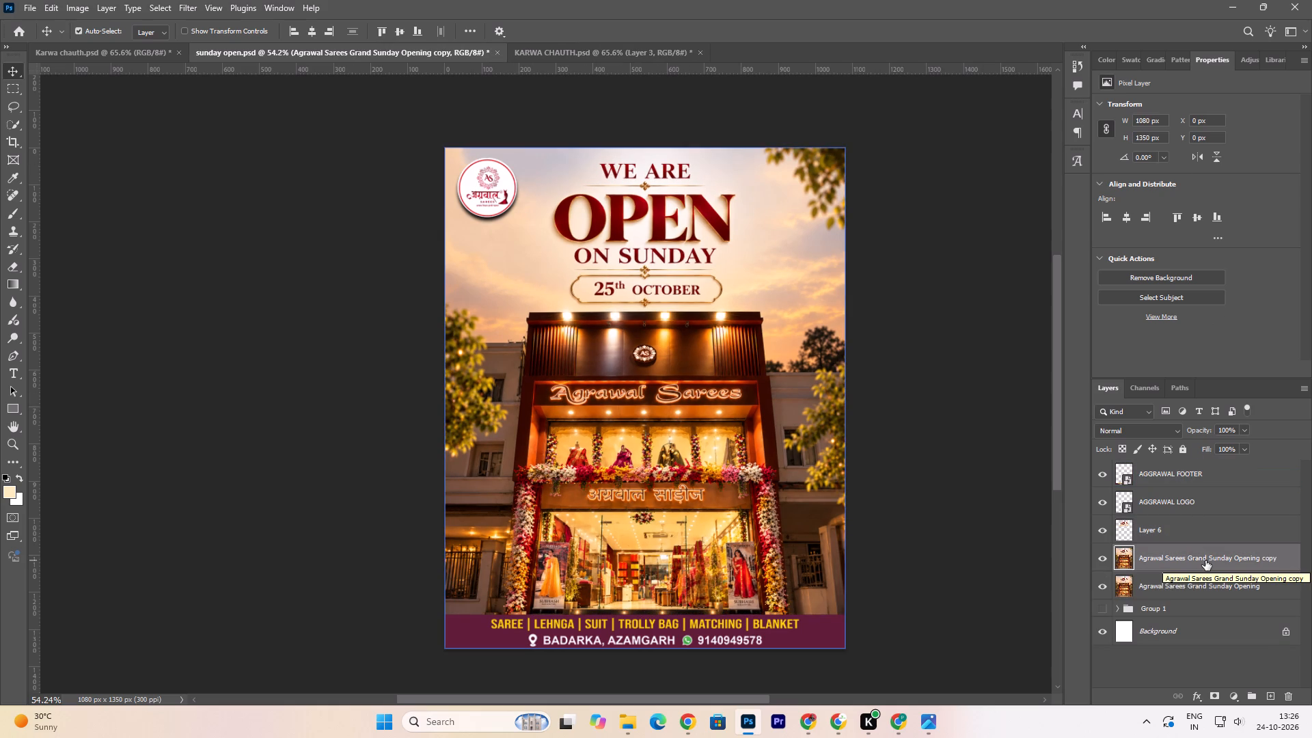
{"action": "left_click", "coordinate": [1106, 557]}
Enlarge the original storefront layer to about 107.5% and nudge it down behind the copied heading.
{"action": "left_click", "coordinate": [1166, 592]}
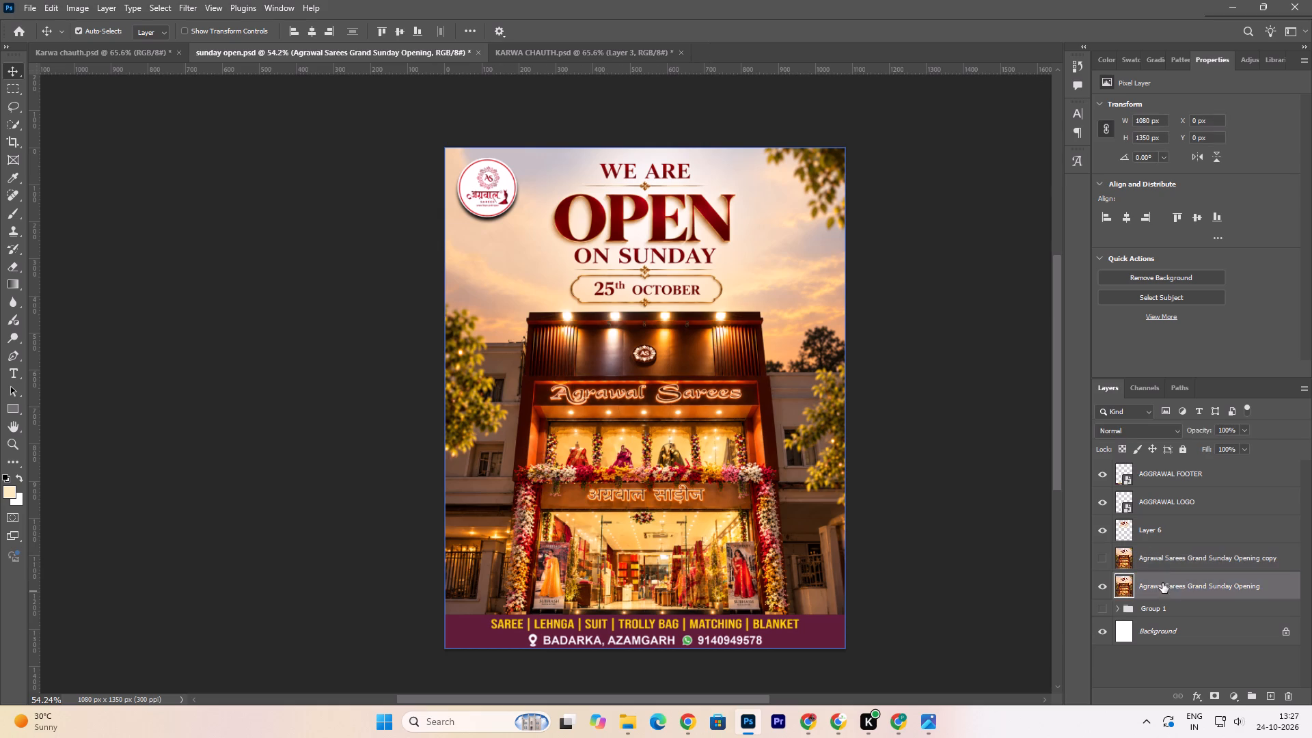
{"action": "left_click", "coordinate": [1154, 533]}
{"action": "left_click", "coordinate": [849, 417]}
{"action": "left_click", "coordinate": [830, 420]}
{"action": "key", "text": "ctrl+t"}
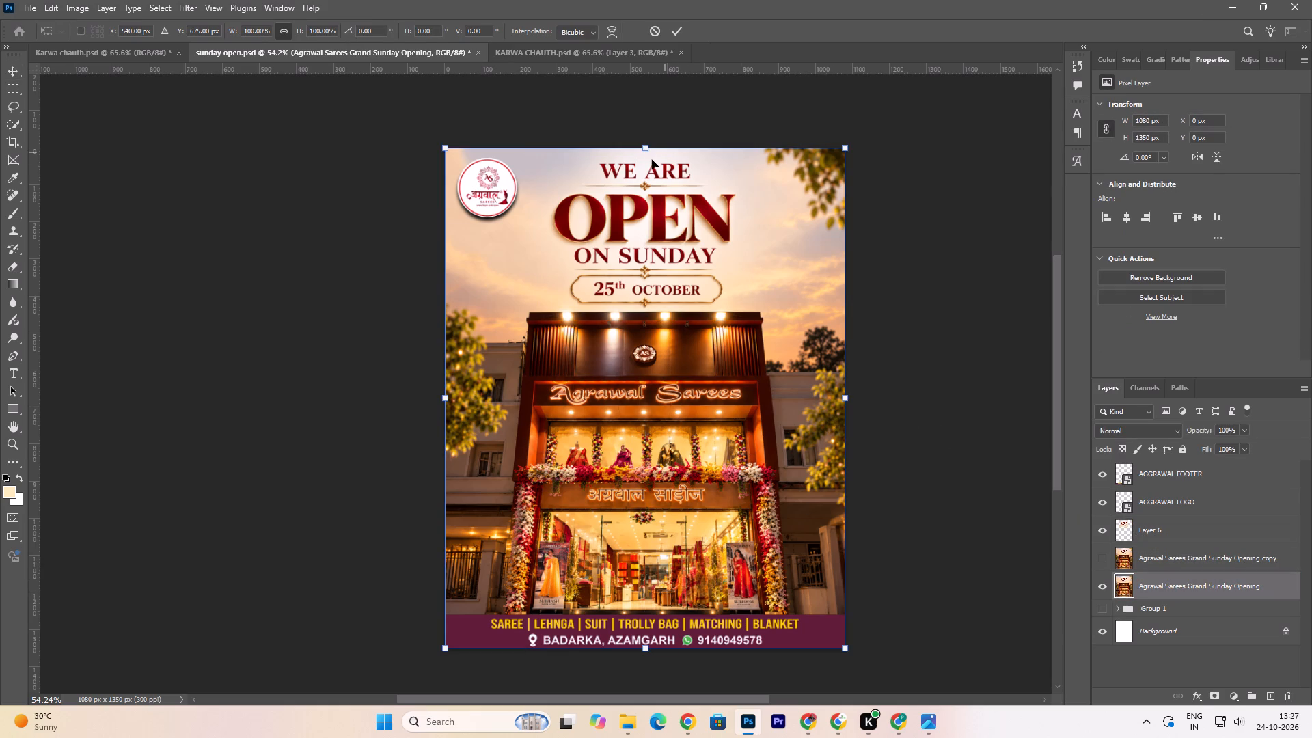
{"action": "left_click_drag", "start_coordinate": [645, 147], "coordinate": [660, 109]}
{"action": "key", "text": "Down"}
{"action": "key", "text": "Down"}
{"action": "key", "text": "Down"}
{"action": "key", "text": "Down"}
{"action": "key", "text": "Down"}
{"action": "key", "text": "Down"}
{"action": "key", "text": "Down"}
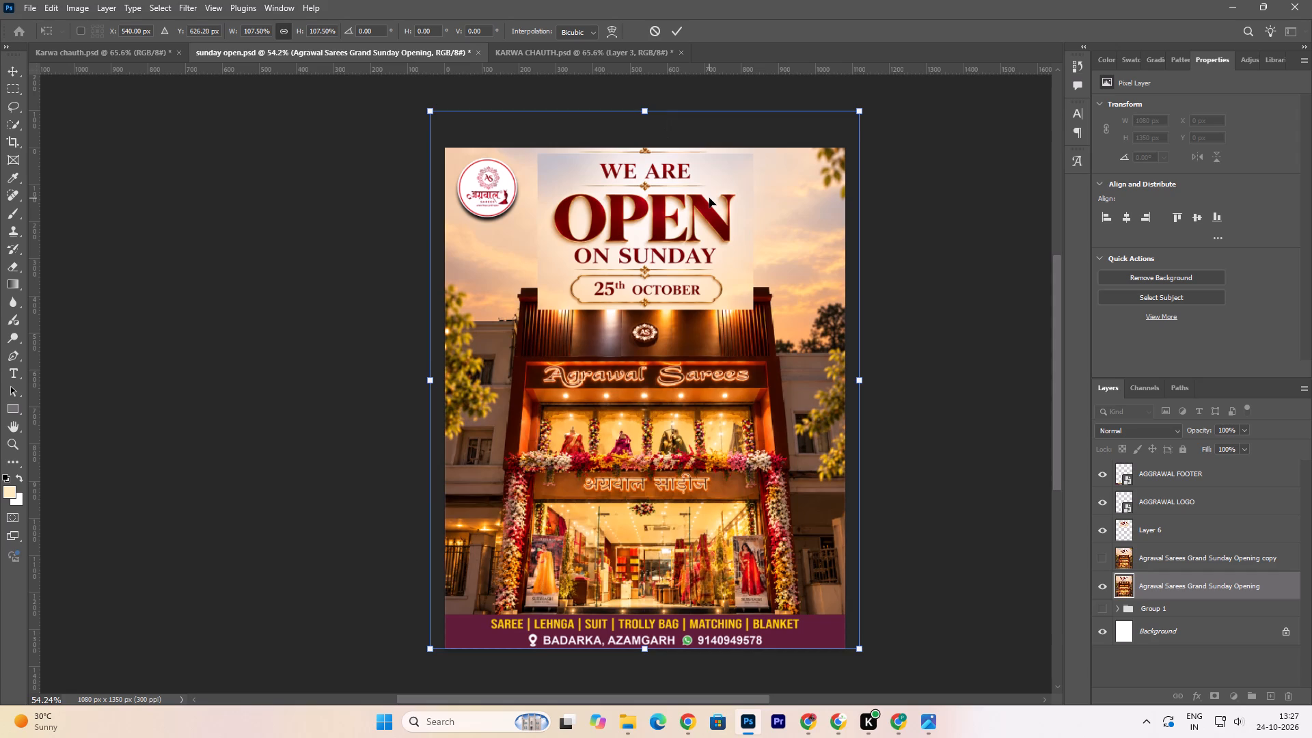
{"action": "key", "text": "Down"}
{"action": "key", "text": "Down"}
{"action": "key", "text": "Down"}
{"action": "key", "text": "Down"}
{"action": "key", "text": "Down"}
{"action": "key", "text": "Down"}
{"action": "key", "text": "Down"}
{"action": "key", "text": "Down"}
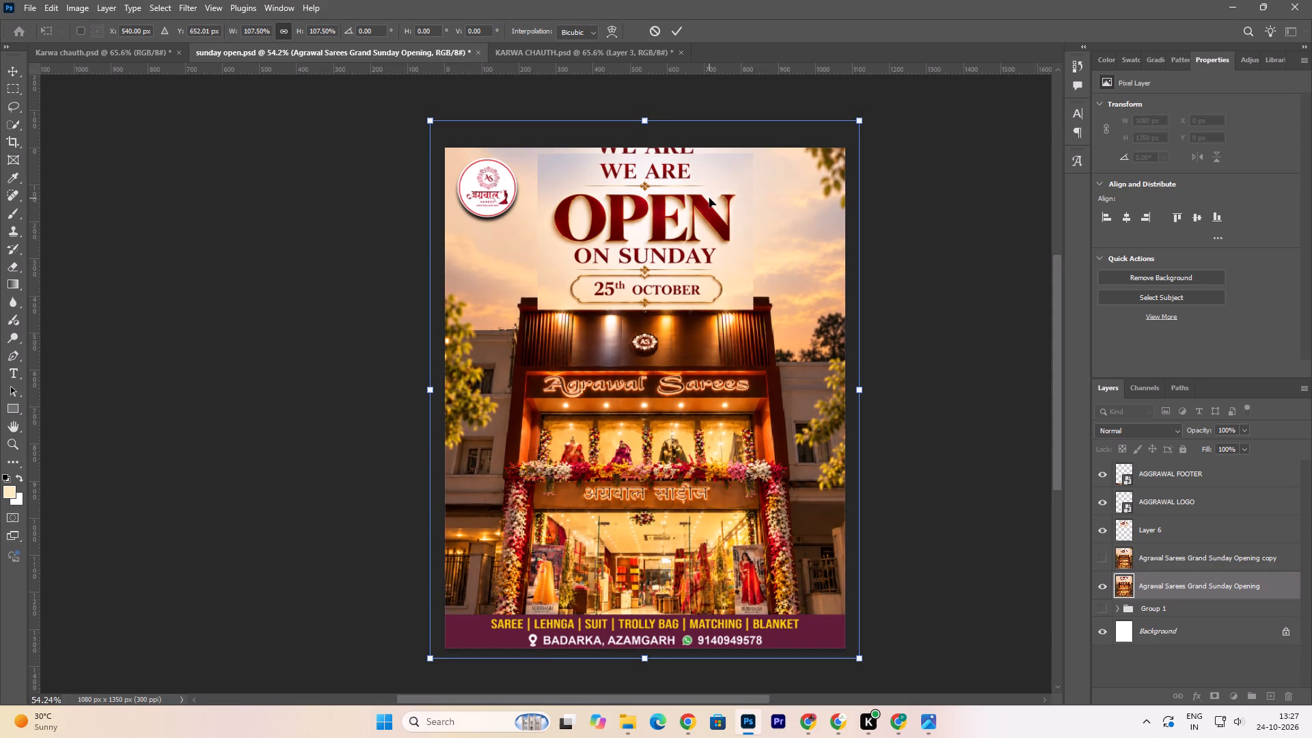
{"action": "left_click", "coordinate": [675, 26]}
Scale the copied heading layer down to about 500 × 362 px and move it up, clear of the shop's roof.
{"action": "left_click", "coordinate": [655, 208]}
{"action": "key", "text": "ctrl+t"}
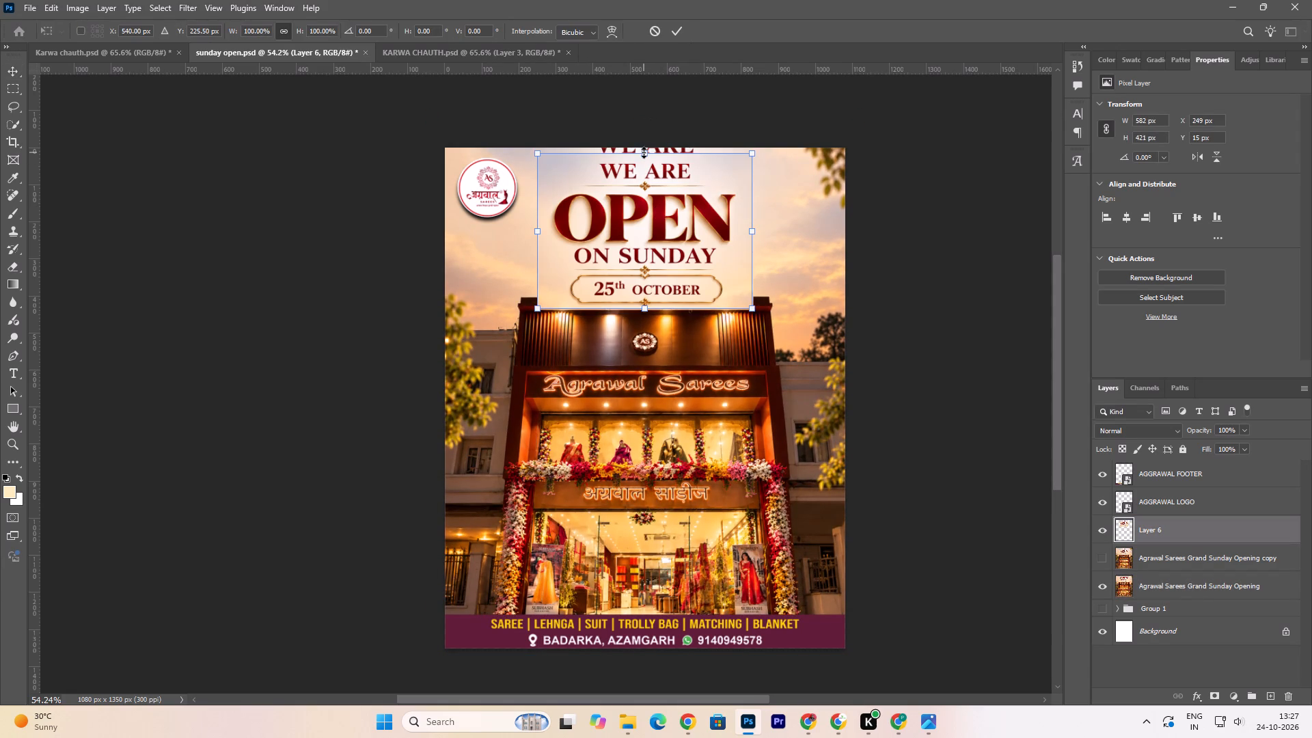
{"action": "left_click_drag", "start_coordinate": [644, 152], "coordinate": [650, 174]}
{"action": "left_click_drag", "start_coordinate": [654, 215], "coordinate": [653, 202]}
{"action": "left_click", "coordinate": [679, 32]}
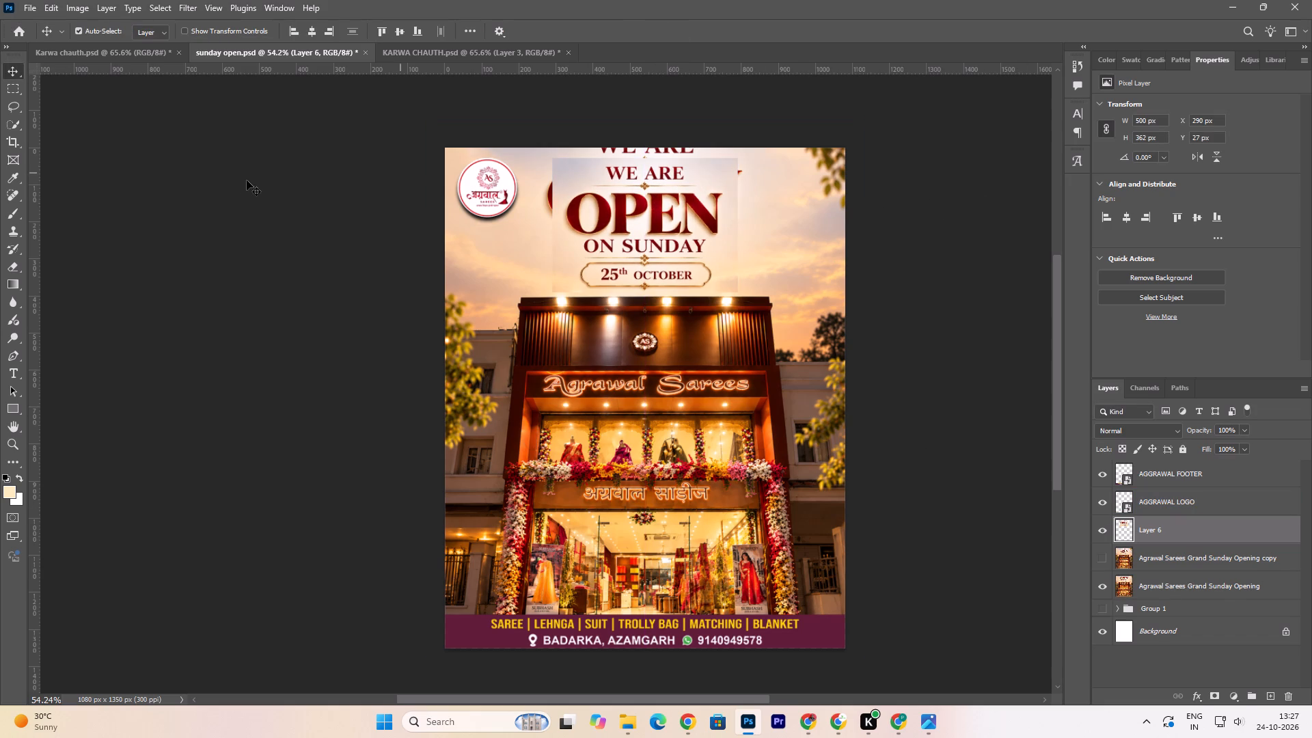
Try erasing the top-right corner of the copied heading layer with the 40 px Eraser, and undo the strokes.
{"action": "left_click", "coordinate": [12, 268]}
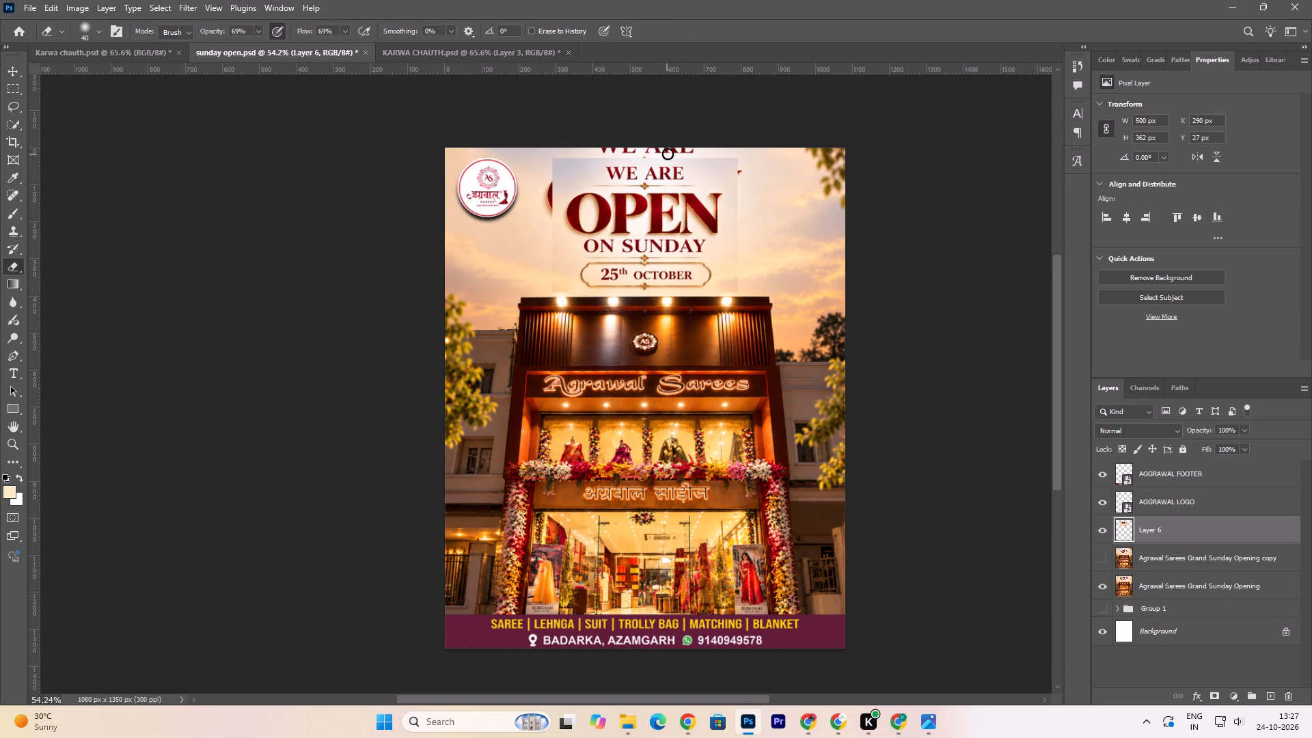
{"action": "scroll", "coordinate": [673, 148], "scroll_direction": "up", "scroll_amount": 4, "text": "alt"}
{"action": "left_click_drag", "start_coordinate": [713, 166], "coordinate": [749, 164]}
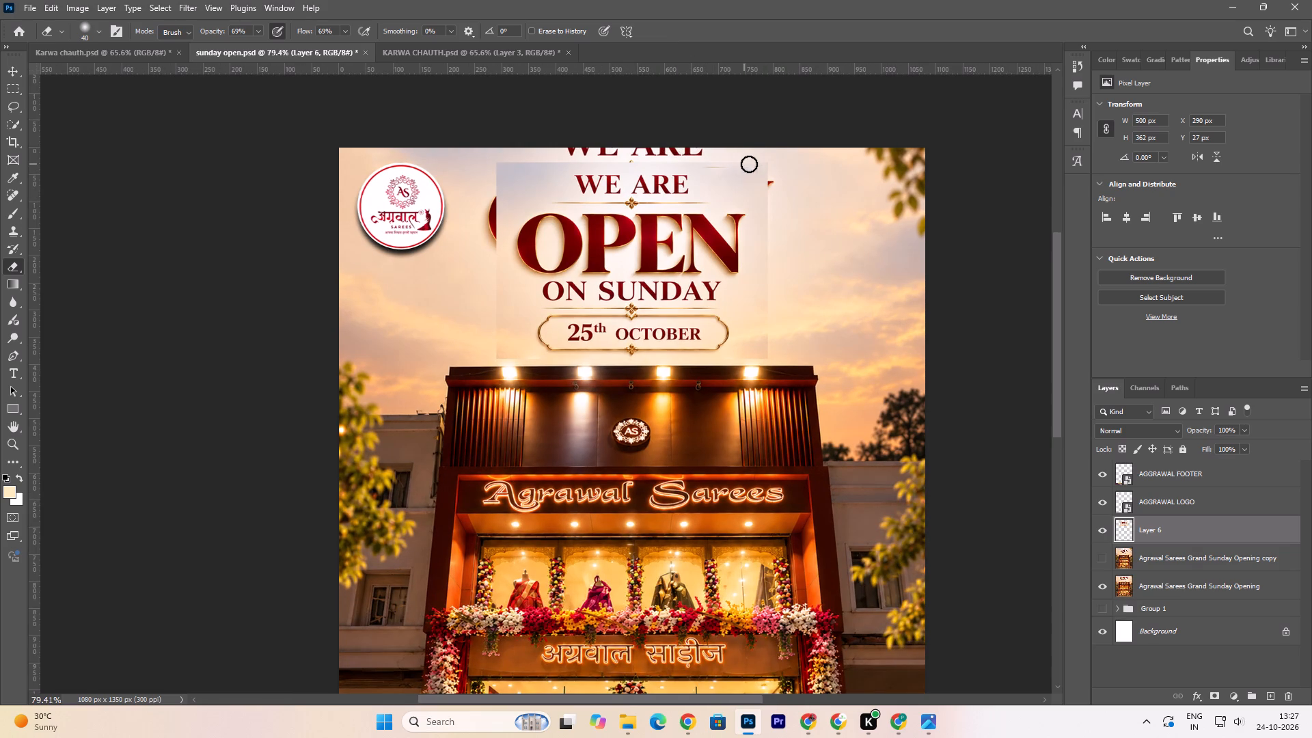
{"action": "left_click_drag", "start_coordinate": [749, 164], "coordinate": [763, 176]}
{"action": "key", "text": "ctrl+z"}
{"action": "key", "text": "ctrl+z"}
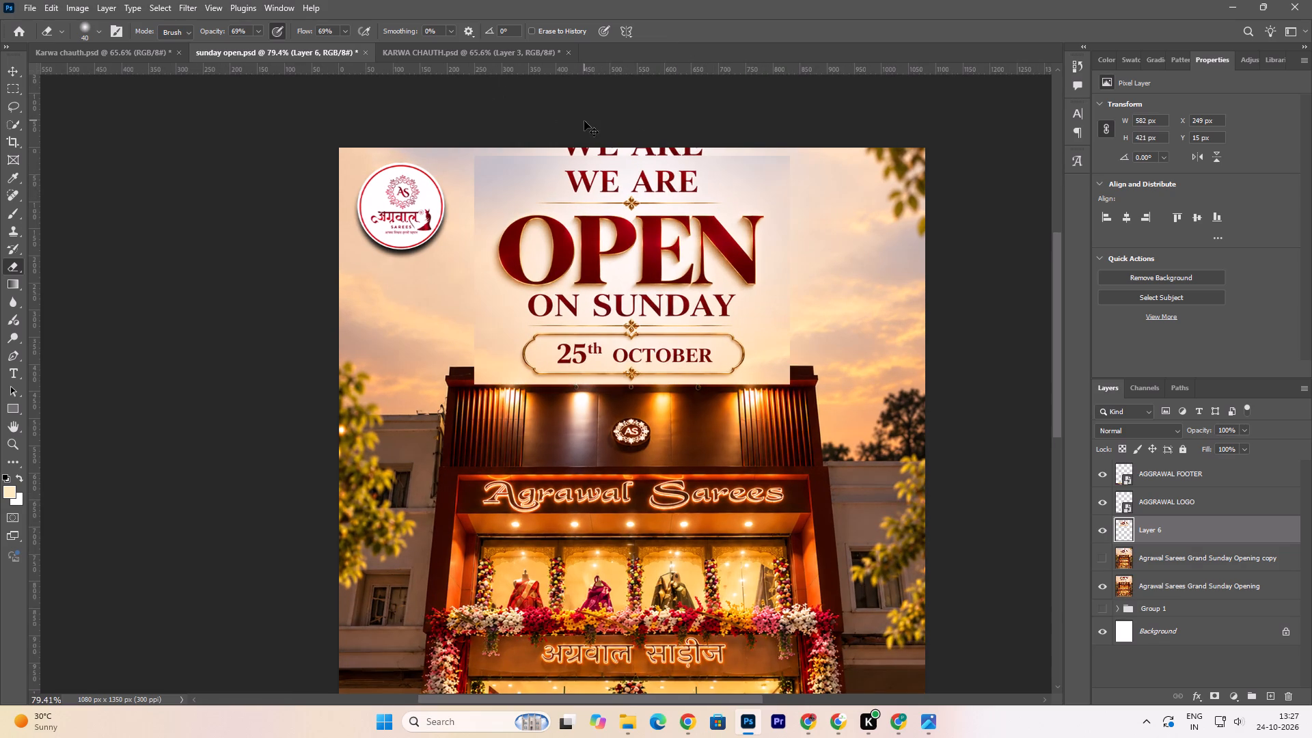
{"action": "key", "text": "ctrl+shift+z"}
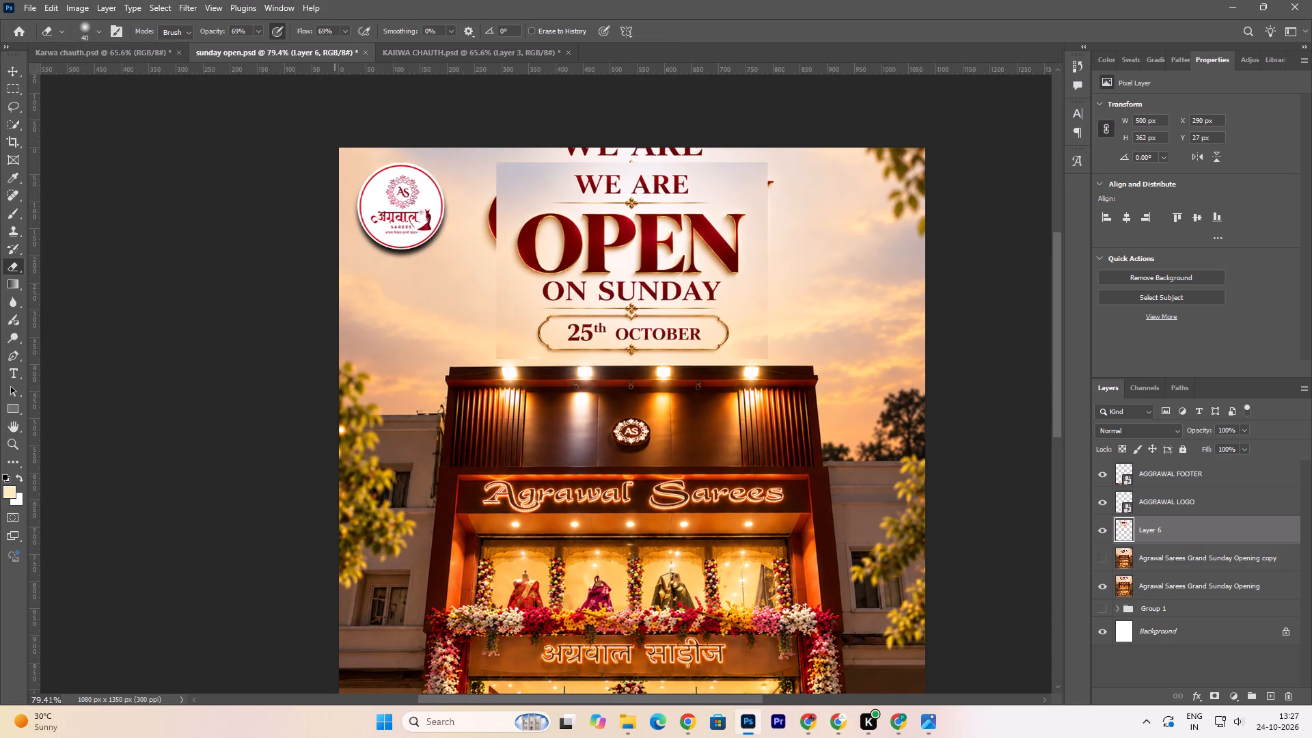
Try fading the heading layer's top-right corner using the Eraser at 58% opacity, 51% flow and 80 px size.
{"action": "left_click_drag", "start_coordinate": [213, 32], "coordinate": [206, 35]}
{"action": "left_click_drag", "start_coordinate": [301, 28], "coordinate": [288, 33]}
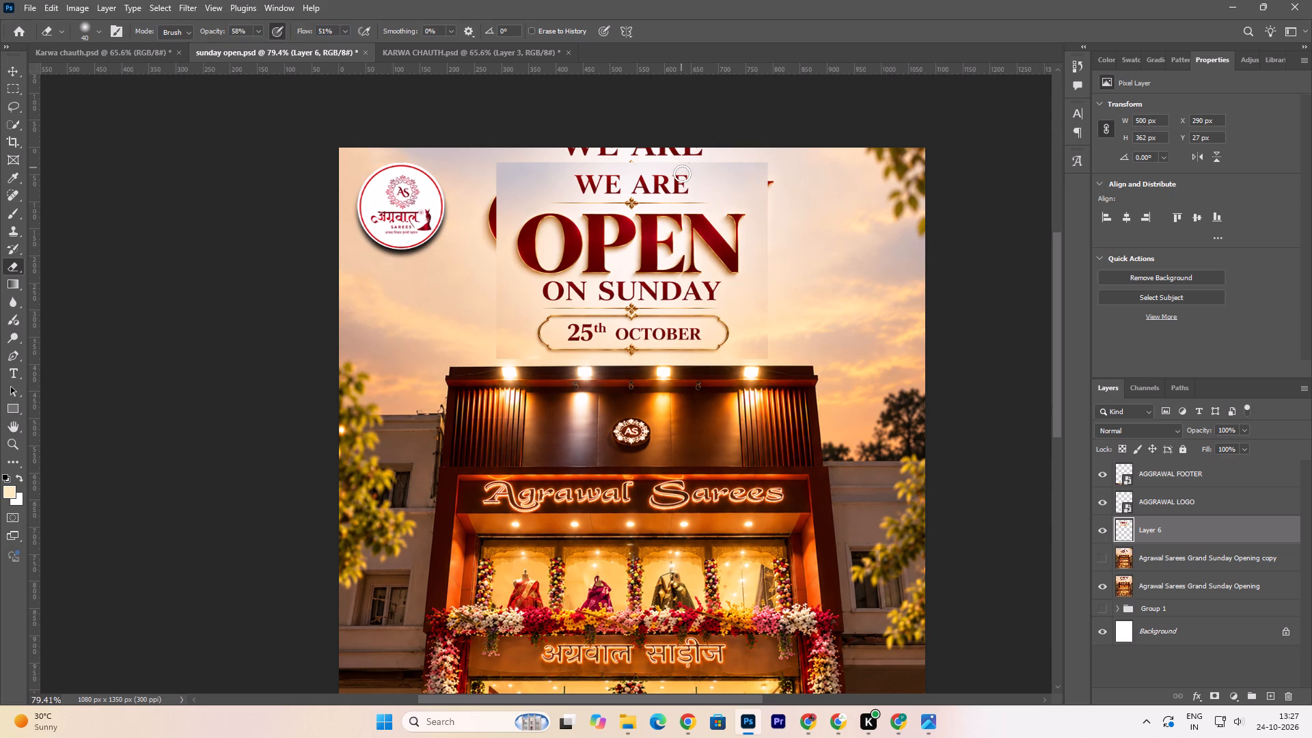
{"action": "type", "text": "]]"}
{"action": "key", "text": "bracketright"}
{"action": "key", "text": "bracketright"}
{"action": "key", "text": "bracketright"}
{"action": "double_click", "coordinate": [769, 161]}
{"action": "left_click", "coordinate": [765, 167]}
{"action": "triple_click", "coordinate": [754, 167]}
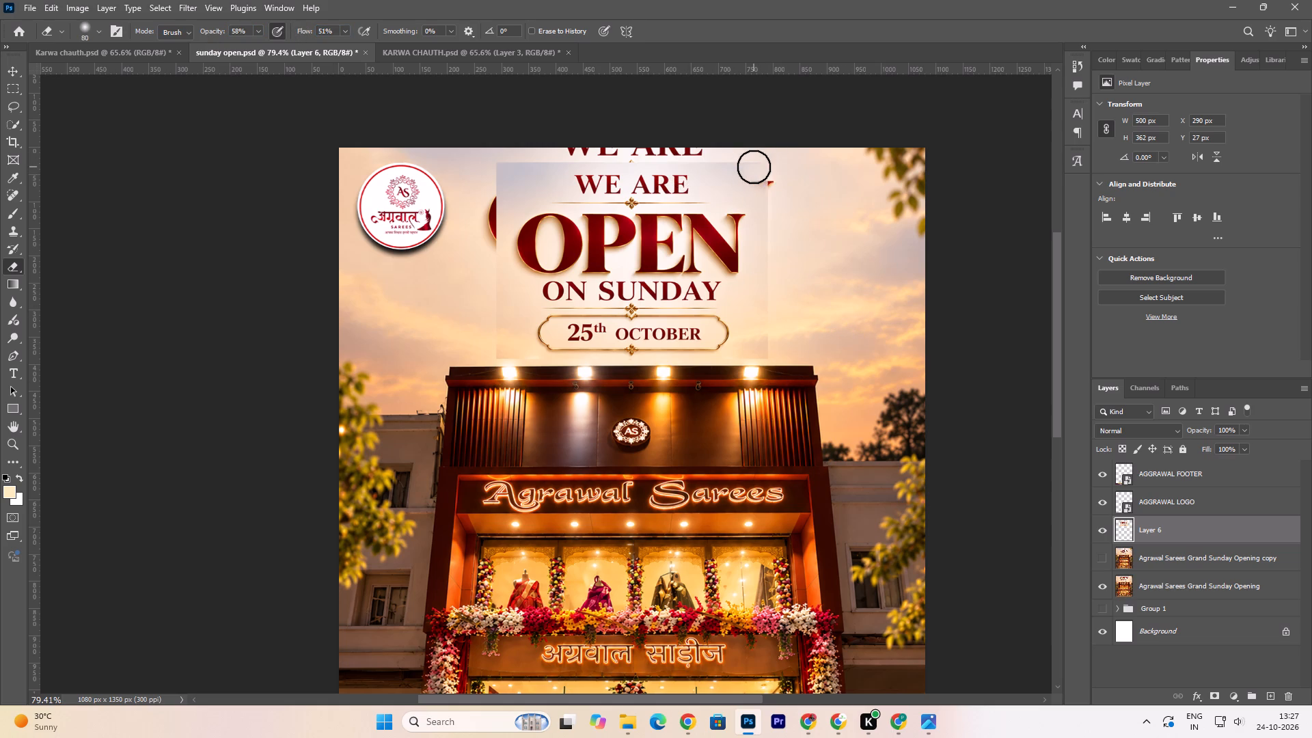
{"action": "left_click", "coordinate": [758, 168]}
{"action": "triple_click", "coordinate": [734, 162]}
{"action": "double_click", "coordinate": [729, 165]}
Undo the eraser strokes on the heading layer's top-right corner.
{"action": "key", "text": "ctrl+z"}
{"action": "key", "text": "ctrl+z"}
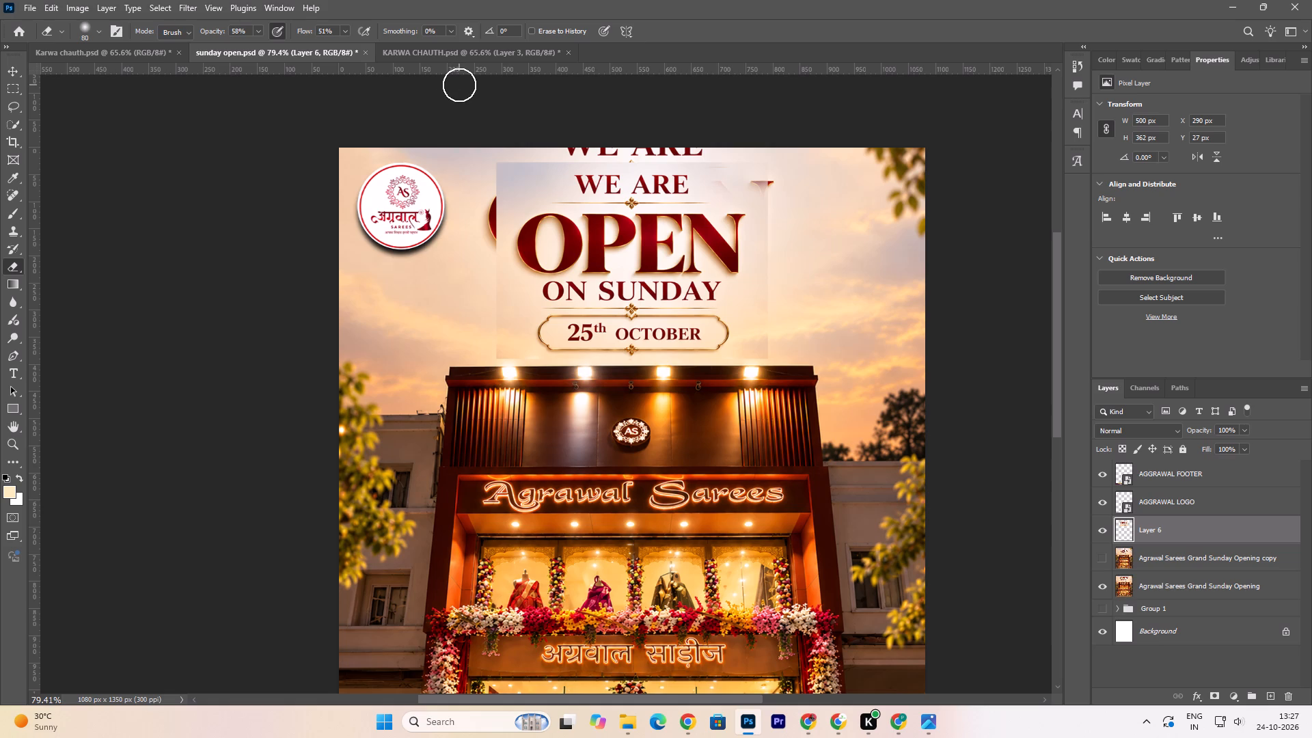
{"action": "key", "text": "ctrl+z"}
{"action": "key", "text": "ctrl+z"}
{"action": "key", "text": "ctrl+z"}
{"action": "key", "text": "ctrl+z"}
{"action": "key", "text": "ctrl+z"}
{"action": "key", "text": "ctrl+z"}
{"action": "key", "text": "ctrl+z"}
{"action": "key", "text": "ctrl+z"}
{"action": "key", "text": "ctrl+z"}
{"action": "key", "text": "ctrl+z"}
Set the Eraser to 48% opacity and 42% flow and fade the heading layer's top-left corner.
{"action": "left_click_drag", "start_coordinate": [308, 29], "coordinate": [292, 38]}
{"action": "left_click_drag", "start_coordinate": [217, 33], "coordinate": [210, 34]}
{"action": "left_click_drag", "start_coordinate": [210, 34], "coordinate": [210, 34]}
{"action": "left_click_drag", "start_coordinate": [301, 31], "coordinate": [311, 33]}
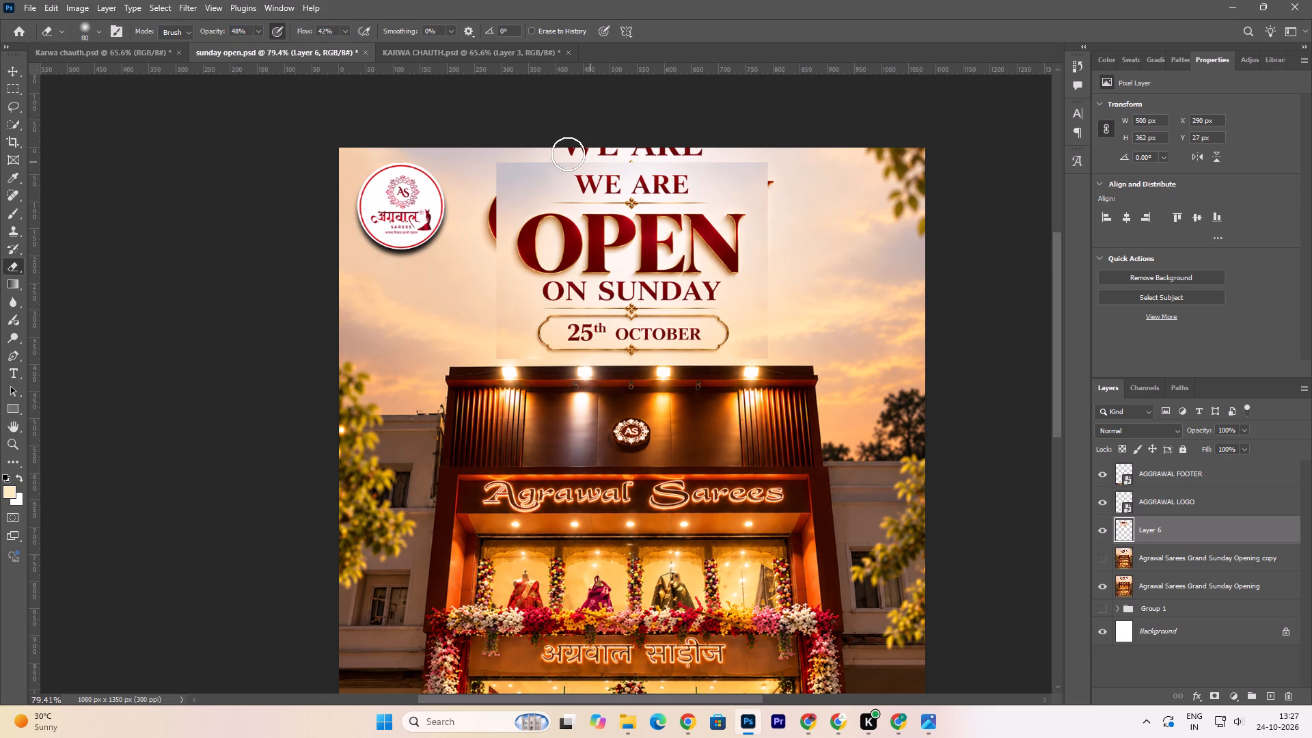
{"action": "left_click", "coordinate": [494, 174]}
{"action": "triple_click", "coordinate": [495, 168]}
{"action": "left_click_drag", "start_coordinate": [500, 165], "coordinate": [510, 161]}
{"action": "left_click", "coordinate": [531, 156]}
{"action": "left_click_drag", "start_coordinate": [530, 160], "coordinate": [523, 169]}
{"action": "double_click", "coordinate": [519, 171]}
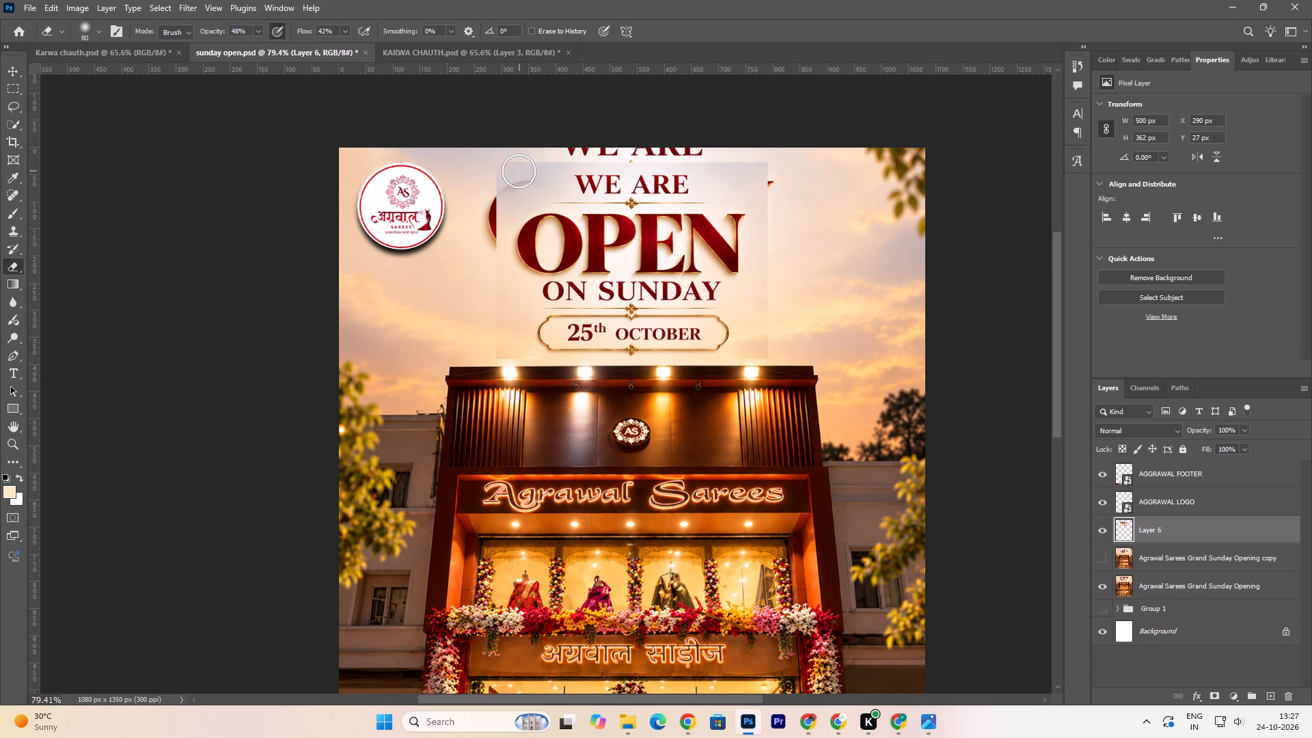
{"action": "left_click", "coordinate": [515, 171]}
{"action": "left_click", "coordinate": [508, 176]}
{"action": "left_click_drag", "start_coordinate": [504, 184], "coordinate": [501, 194]}
{"action": "triple_click", "coordinate": [497, 197]}
{"action": "left_click", "coordinate": [492, 197]}
{"action": "left_click", "coordinate": [491, 189]}
{"action": "left_click", "coordinate": [490, 182]}
{"action": "left_click", "coordinate": [490, 178]}
{"action": "double_click", "coordinate": [491, 172]}
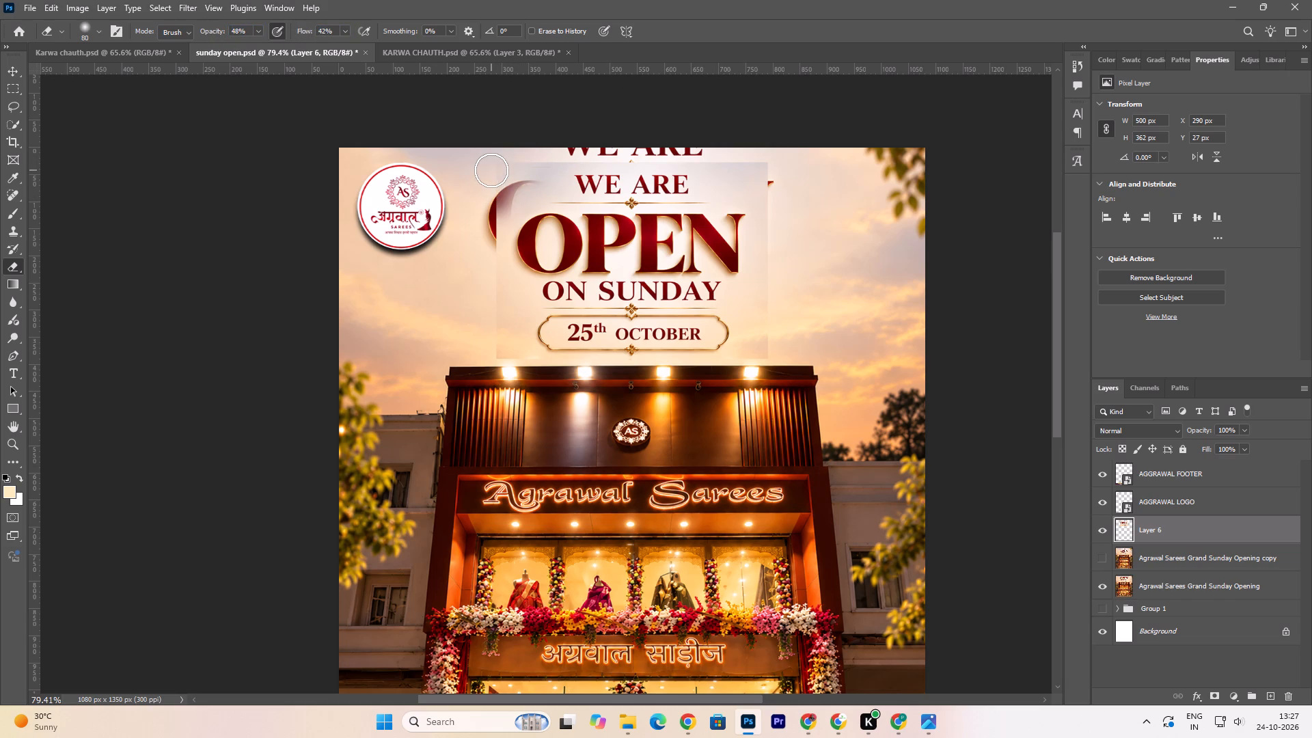
Soften the heading layer's top edge from the top-left corner towards "WE ARE" with repeated eraser dabs.
{"action": "left_click", "coordinate": [495, 165]}
{"action": "left_click_drag", "start_coordinate": [495, 165], "coordinate": [506, 163]}
{"action": "left_click", "coordinate": [521, 158]}
{"action": "left_click", "coordinate": [533, 159]}
{"action": "double_click", "coordinate": [540, 159]}
{"action": "left_click", "coordinate": [547, 156]}
{"action": "triple_click", "coordinate": [554, 160]}
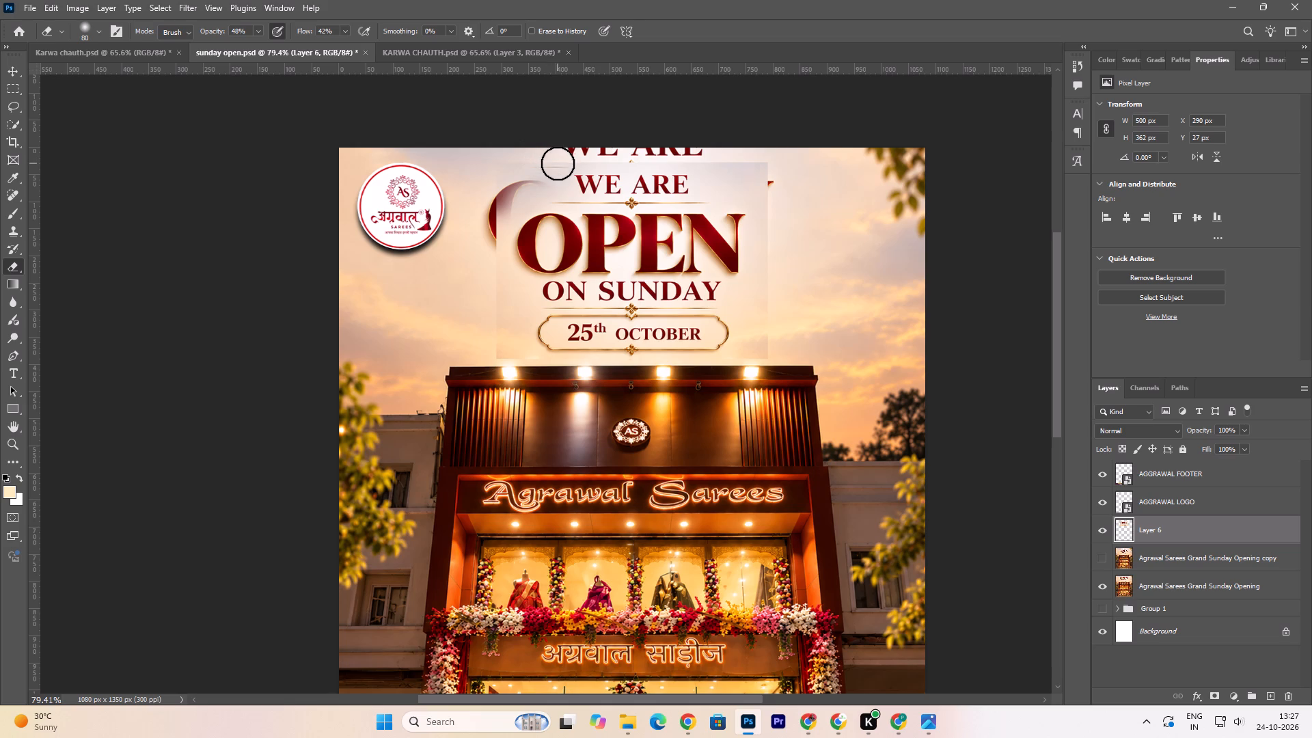
{"action": "left_click", "coordinate": [544, 163]}
{"action": "triple_click", "coordinate": [538, 163]}
{"action": "left_click", "coordinate": [537, 162]}
{"action": "double_click", "coordinate": [523, 162]}
{"action": "left_click", "coordinate": [513, 164]}
{"action": "left_click", "coordinate": [506, 172]}
{"action": "left_click", "coordinate": [502, 178]}
Fade the heading layer's top-right corner, reduce the Eraser to 45 px, and soften the top edge back towards "WE ARE".
{"action": "scroll", "coordinate": [737, 163], "scroll_direction": "up", "scroll_amount": 8, "text": "alt"}
{"action": "triple_click", "coordinate": [790, 168]}
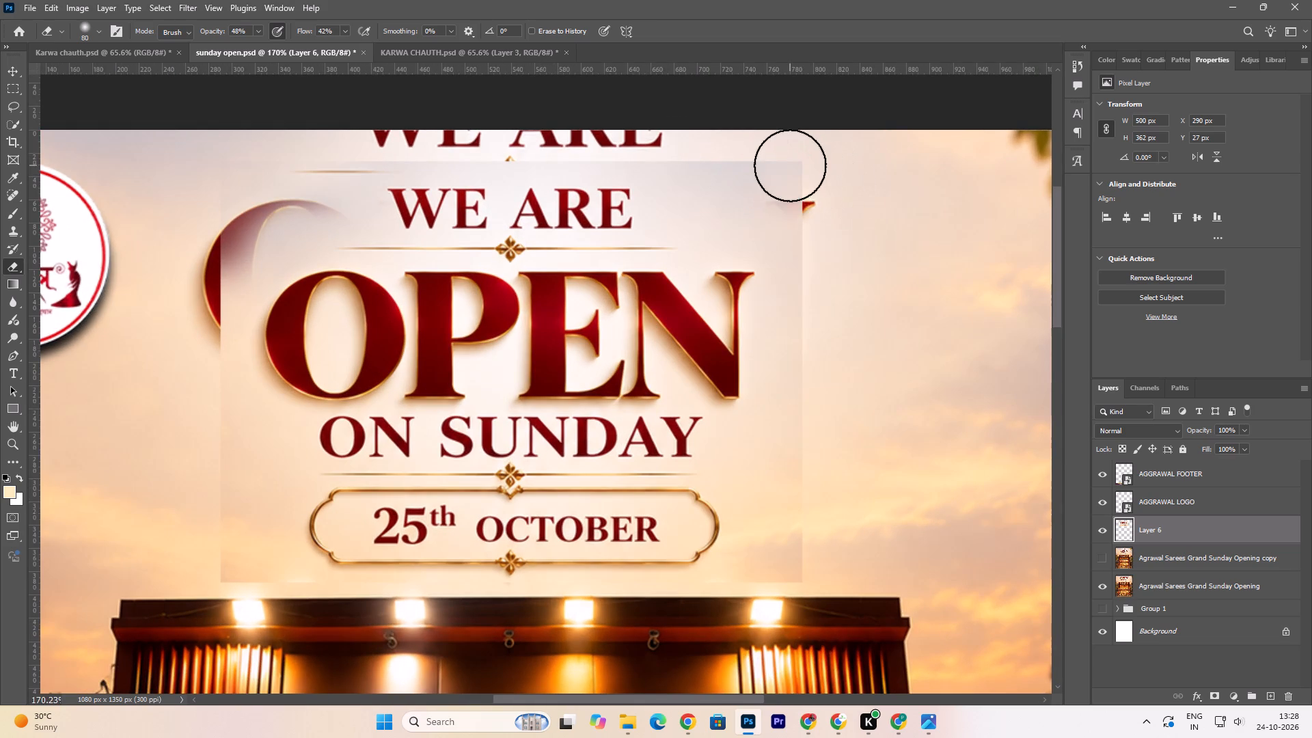
{"action": "left_click_drag", "start_coordinate": [792, 165], "coordinate": [799, 170]}
{"action": "triple_click", "coordinate": [808, 175]}
{"action": "key", "text": "bracketleft"}
{"action": "key", "text": "bracketleft"}
{"action": "key", "text": "bracketleft"}
{"action": "key", "text": "bracketleft"}
{"action": "double_click", "coordinate": [793, 172]}
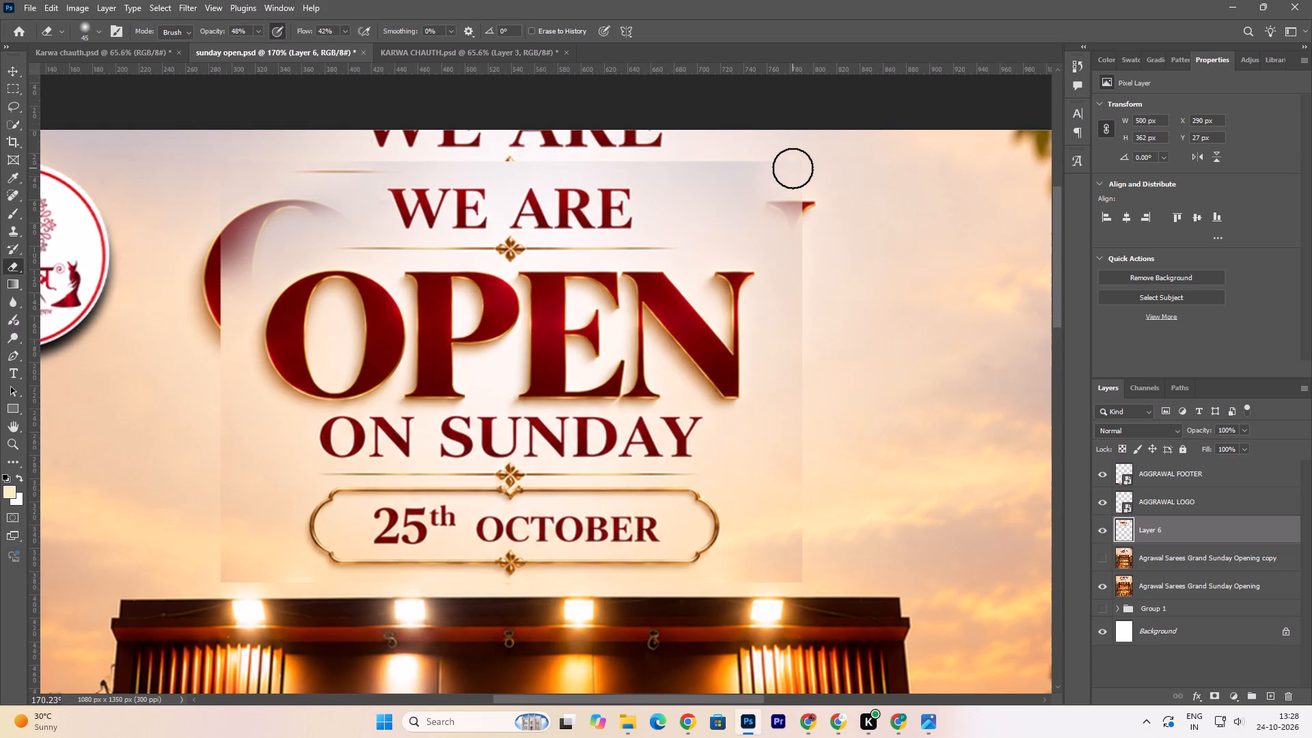
{"action": "double_click", "coordinate": [791, 166]}
{"action": "left_click", "coordinate": [772, 163]}
{"action": "left_click", "coordinate": [759, 163]}
{"action": "left_click", "coordinate": [754, 163]}
{"action": "left_click", "coordinate": [741, 162]}
{"action": "left_click", "coordinate": [711, 162]}
{"action": "double_click", "coordinate": [697, 161]}
{"action": "double_click", "coordinate": [664, 156]}
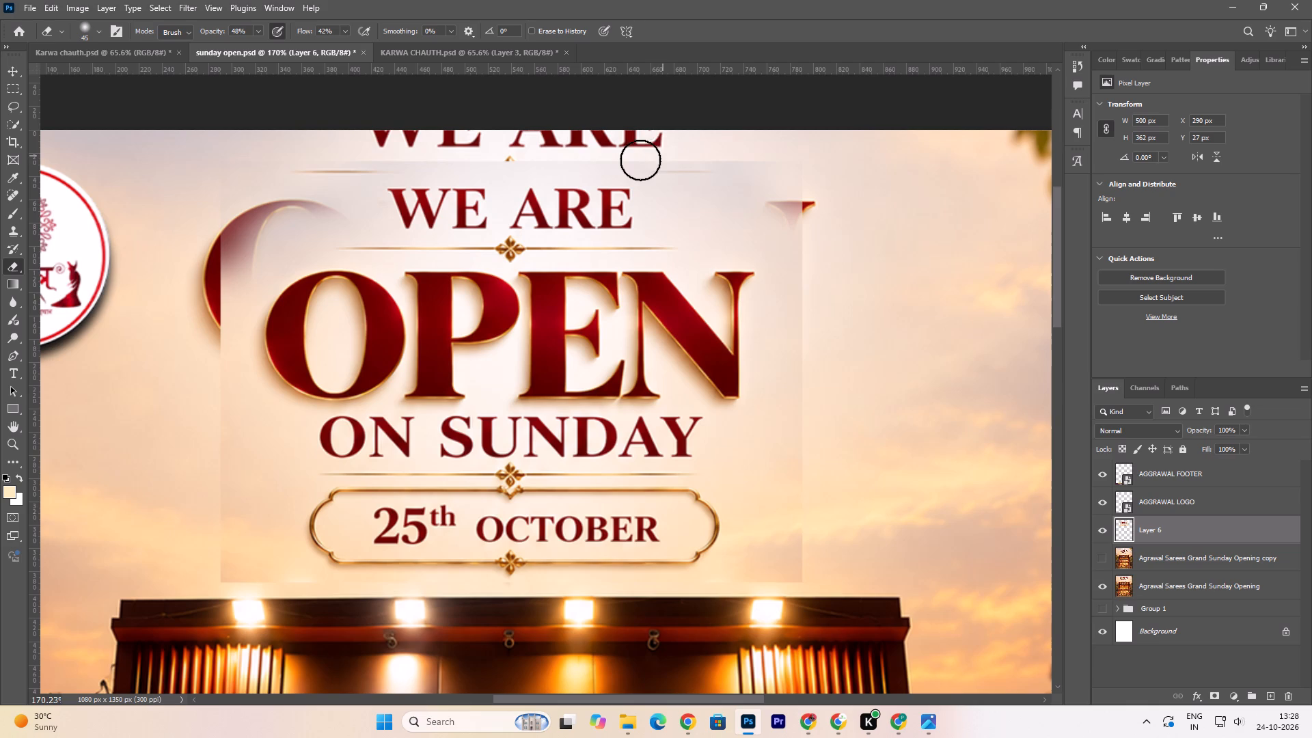
Erase along the heading layer's top edge from the end of "WE ARE" towards the top-right corner.
{"action": "left_click", "coordinate": [640, 160]}
{"action": "left_click_drag", "start_coordinate": [640, 160], "coordinate": [648, 161]}
{"action": "left_click", "coordinate": [656, 161]}
{"action": "left_click", "coordinate": [660, 159]}
{"action": "left_click", "coordinate": [664, 154]}
{"action": "left_click_drag", "start_coordinate": [664, 154], "coordinate": [672, 153]}
{"action": "left_click", "coordinate": [679, 159]}
{"action": "triple_click", "coordinate": [685, 160]}
{"action": "double_click", "coordinate": [688, 160]}
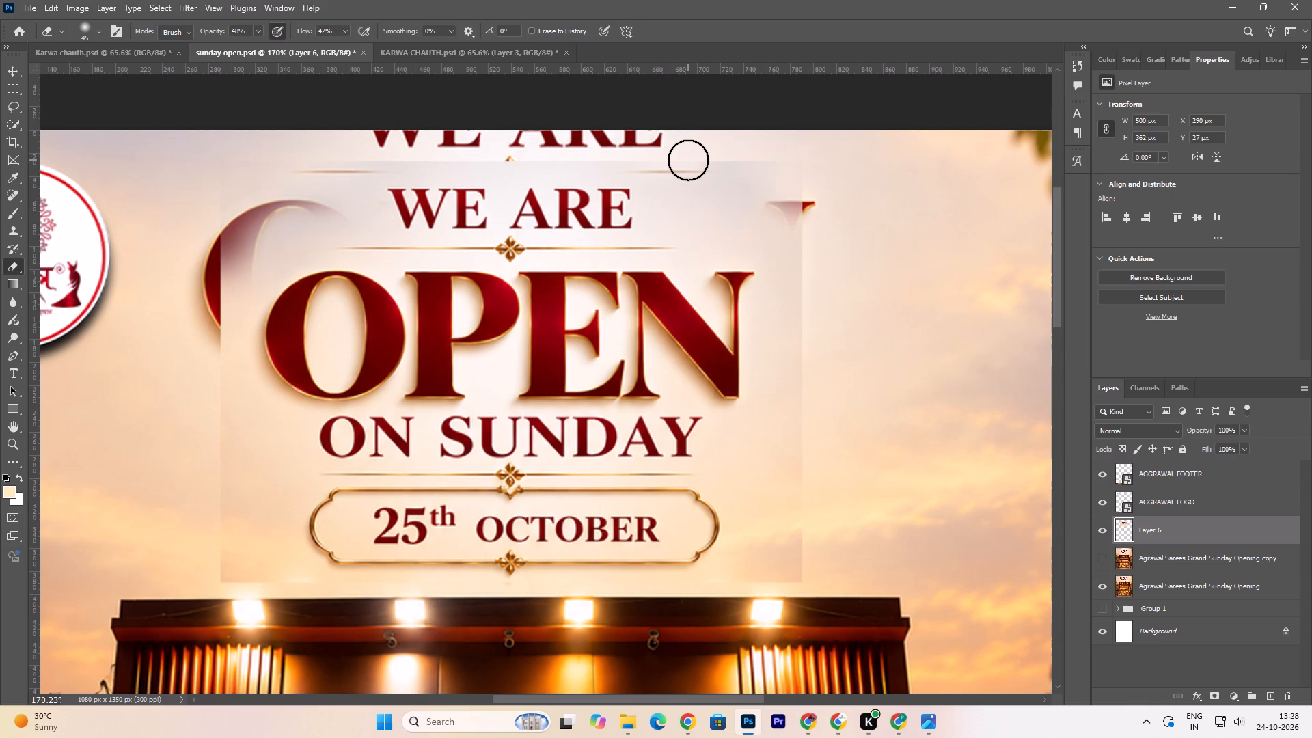
{"action": "left_click", "coordinate": [698, 161]}
{"action": "left_click", "coordinate": [703, 161]}
{"action": "left_click", "coordinate": [712, 161]}
{"action": "triple_click", "coordinate": [719, 165]}
{"action": "double_click", "coordinate": [724, 163]}
{"action": "double_click", "coordinate": [726, 156]}
{"action": "left_click", "coordinate": [733, 159]}
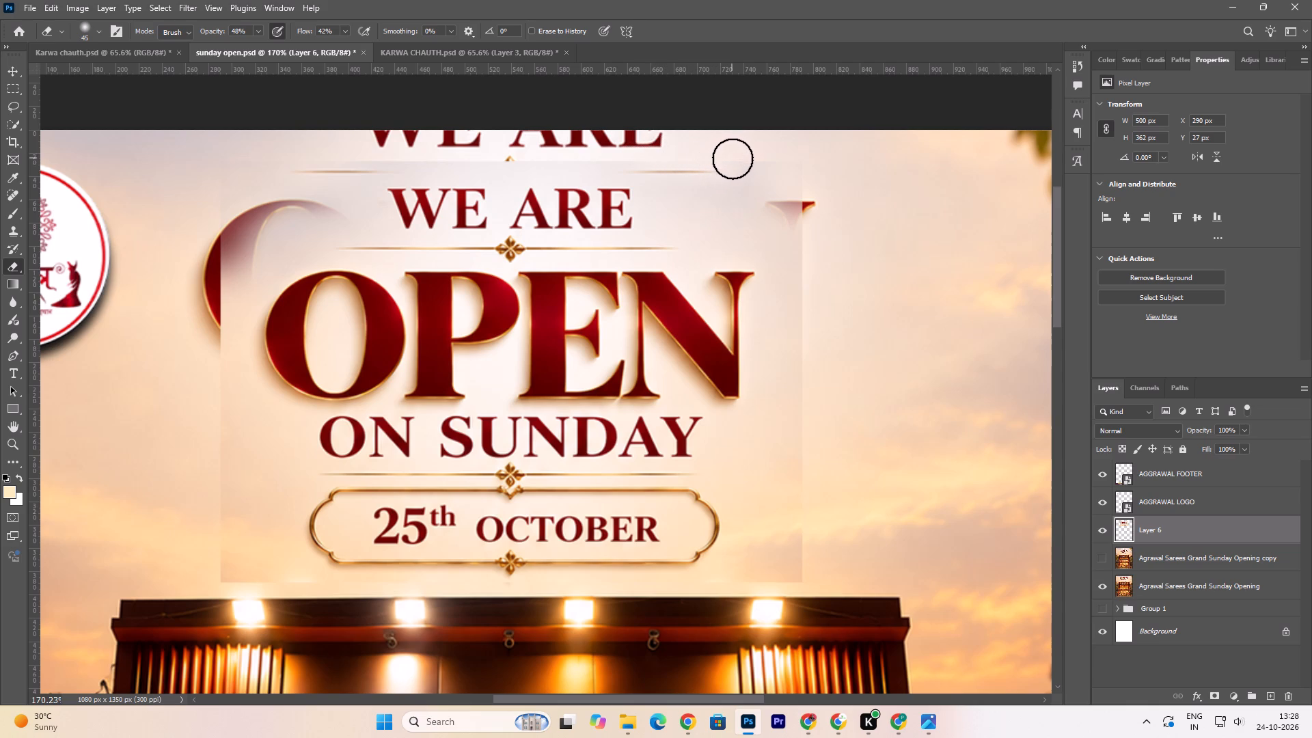
Make another eraser pass over the right half of the heading layer's top edge, finishing around its top-right corner.
{"action": "left_click", "coordinate": [750, 167]}
{"action": "left_click", "coordinate": [761, 168]}
{"action": "left_click", "coordinate": [757, 163]}
{"action": "triple_click", "coordinate": [747, 157]}
{"action": "left_click", "coordinate": [724, 154]}
{"action": "left_click", "coordinate": [715, 159]}
{"action": "double_click", "coordinate": [709, 154]}
{"action": "left_click_drag", "start_coordinate": [709, 154], "coordinate": [730, 162]}
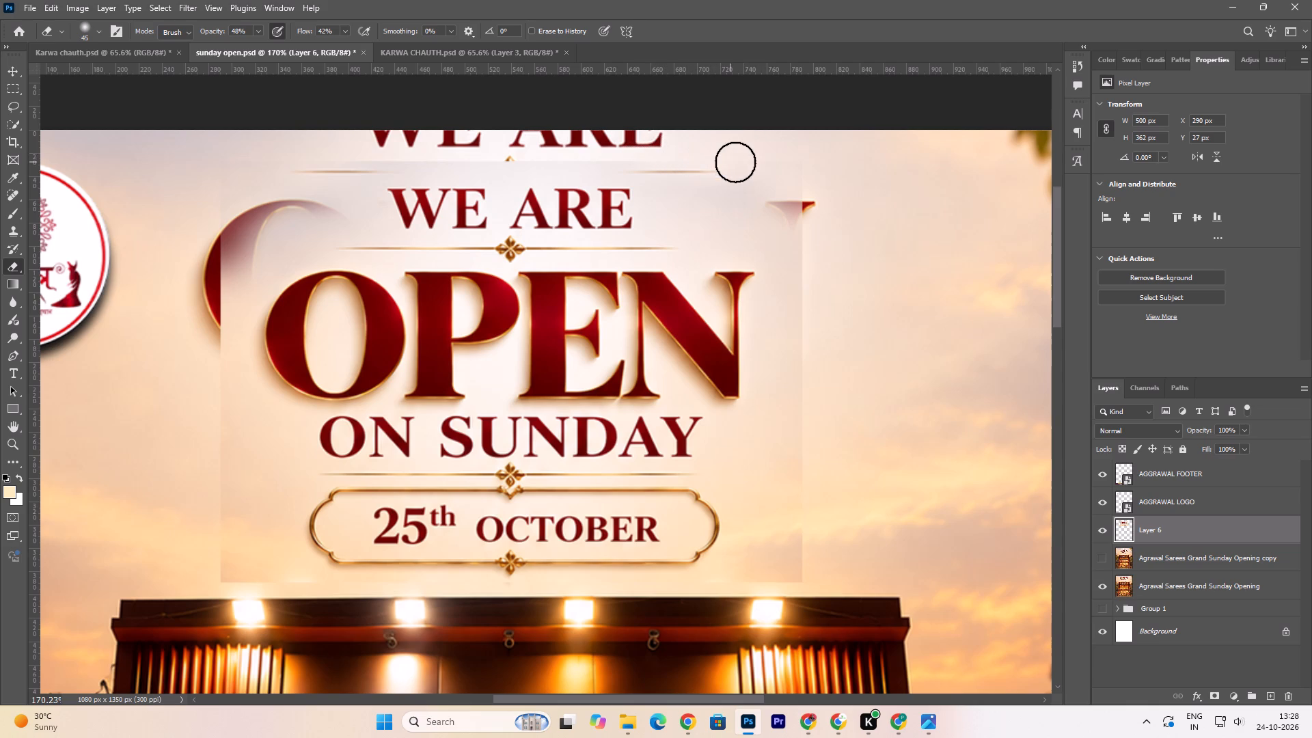
{"action": "double_click", "coordinate": [742, 163]}
{"action": "left_click", "coordinate": [755, 161]}
{"action": "left_click", "coordinate": [759, 161]}
{"action": "left_click_drag", "start_coordinate": [767, 161], "coordinate": [776, 163]}
{"action": "left_click", "coordinate": [787, 163]}
{"action": "left_click", "coordinate": [790, 167]}
{"action": "left_click", "coordinate": [793, 173]}
Fade the upper part of the heading layer's right edge, beside the word "OPEN".
{"action": "triple_click", "coordinate": [801, 200]}
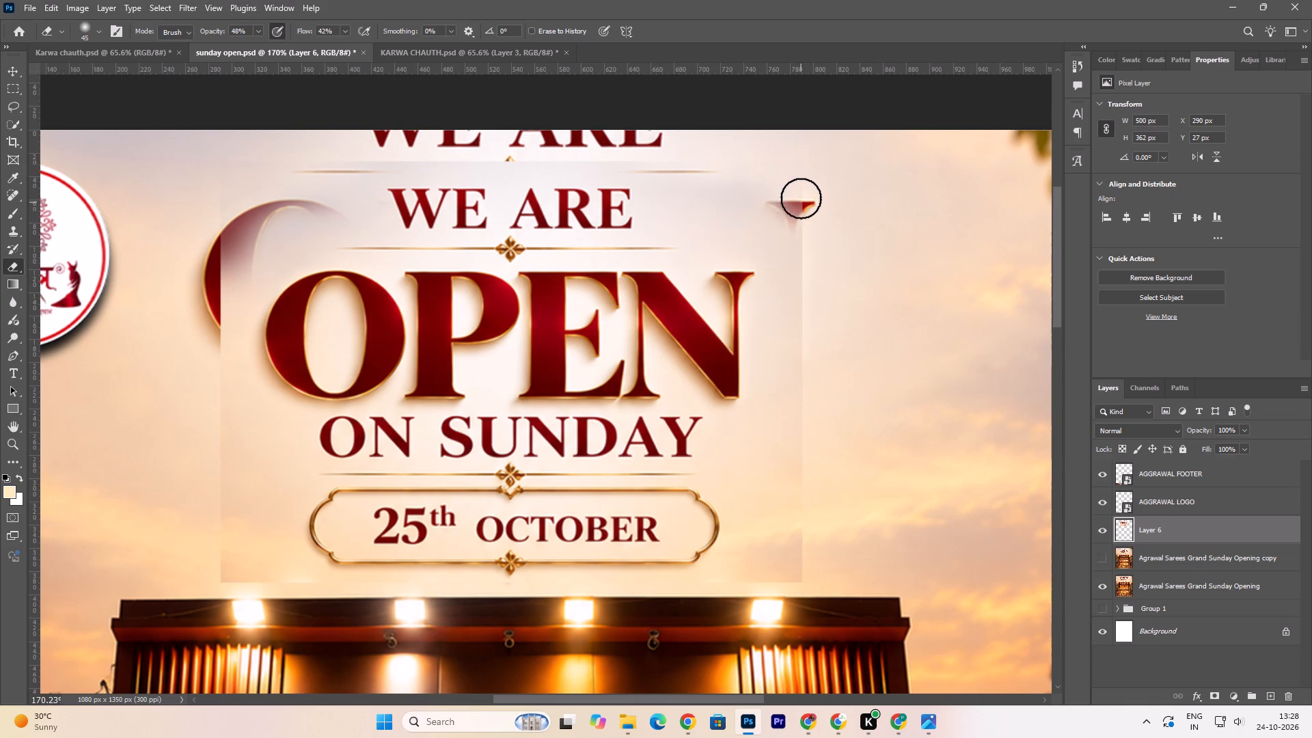
{"action": "double_click", "coordinate": [801, 195]}
{"action": "left_click", "coordinate": [801, 190]}
{"action": "left_click", "coordinate": [801, 178]}
{"action": "left_click", "coordinate": [799, 173]}
{"action": "left_click", "coordinate": [802, 321]}
{"action": "left_click", "coordinate": [801, 316]}
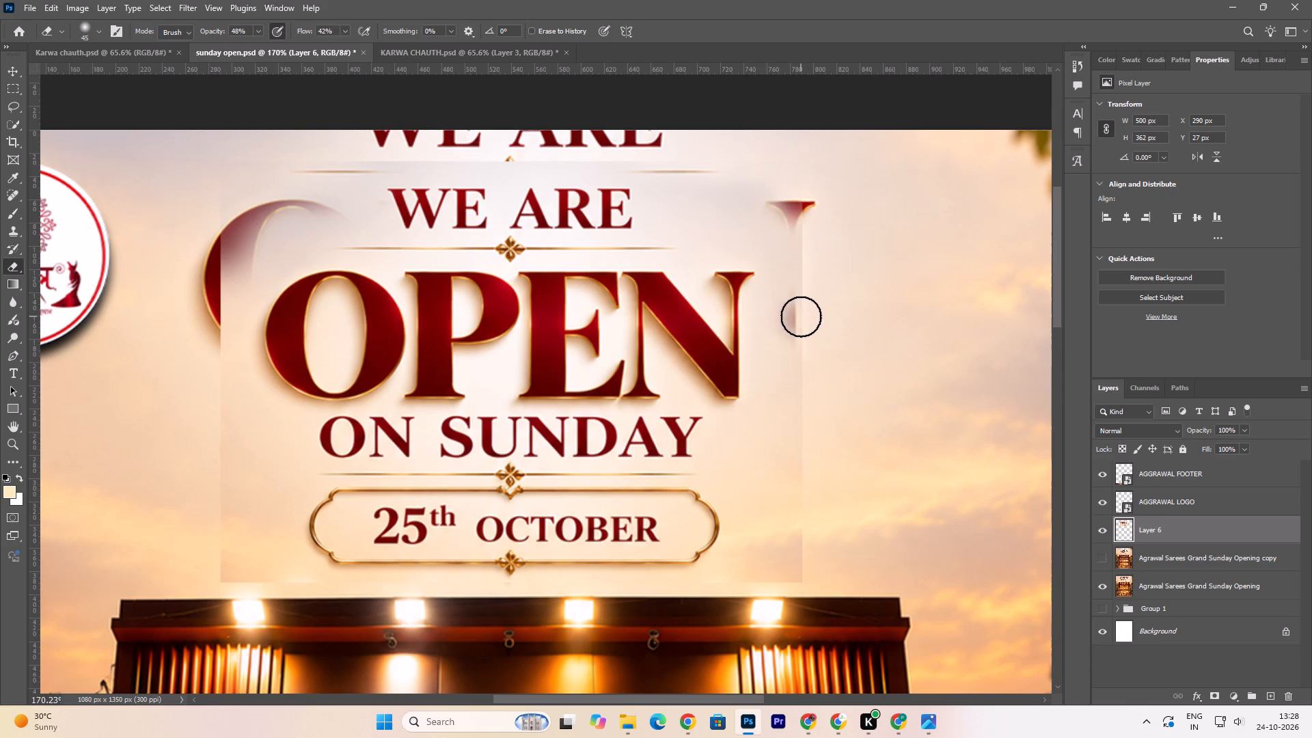
{"action": "left_click", "coordinate": [796, 306]}
{"action": "left_click", "coordinate": [797, 296]}
{"action": "double_click", "coordinate": [809, 287]}
{"action": "double_click", "coordinate": [811, 279]}
Reduce the Eraser to 35 px and further fade the heading layer's right edge beside "OPEN", up towards the top corner.
{"action": "key", "text": "bracketleft"}
{"action": "key", "text": "bracketleft"}
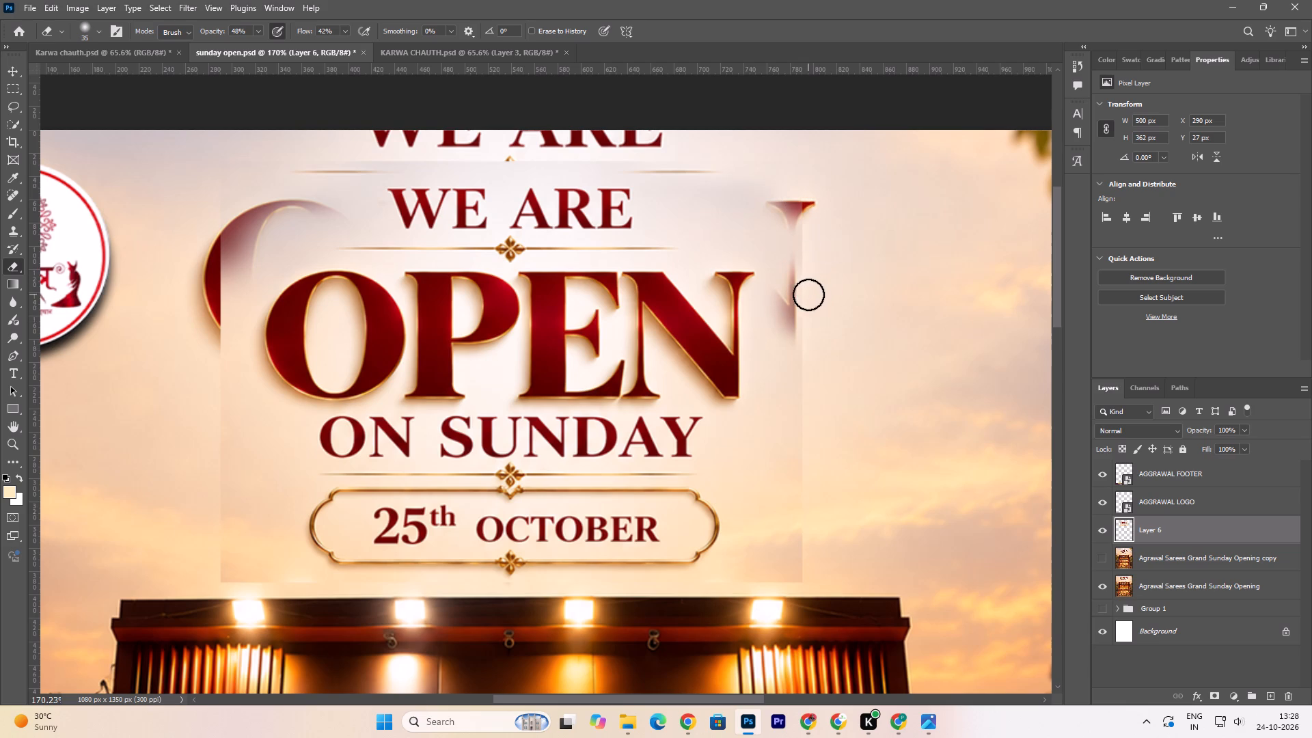
{"action": "left_click", "coordinate": [808, 295]}
{"action": "left_click_drag", "start_coordinate": [803, 294], "coordinate": [811, 278]}
{"action": "left_click", "coordinate": [809, 272]}
{"action": "left_click", "coordinate": [806, 263]}
{"action": "left_click", "coordinate": [806, 258]}
{"action": "triple_click", "coordinate": [806, 251]}
{"action": "double_click", "coordinate": [805, 243]}
{"action": "double_click", "coordinate": [802, 235]}
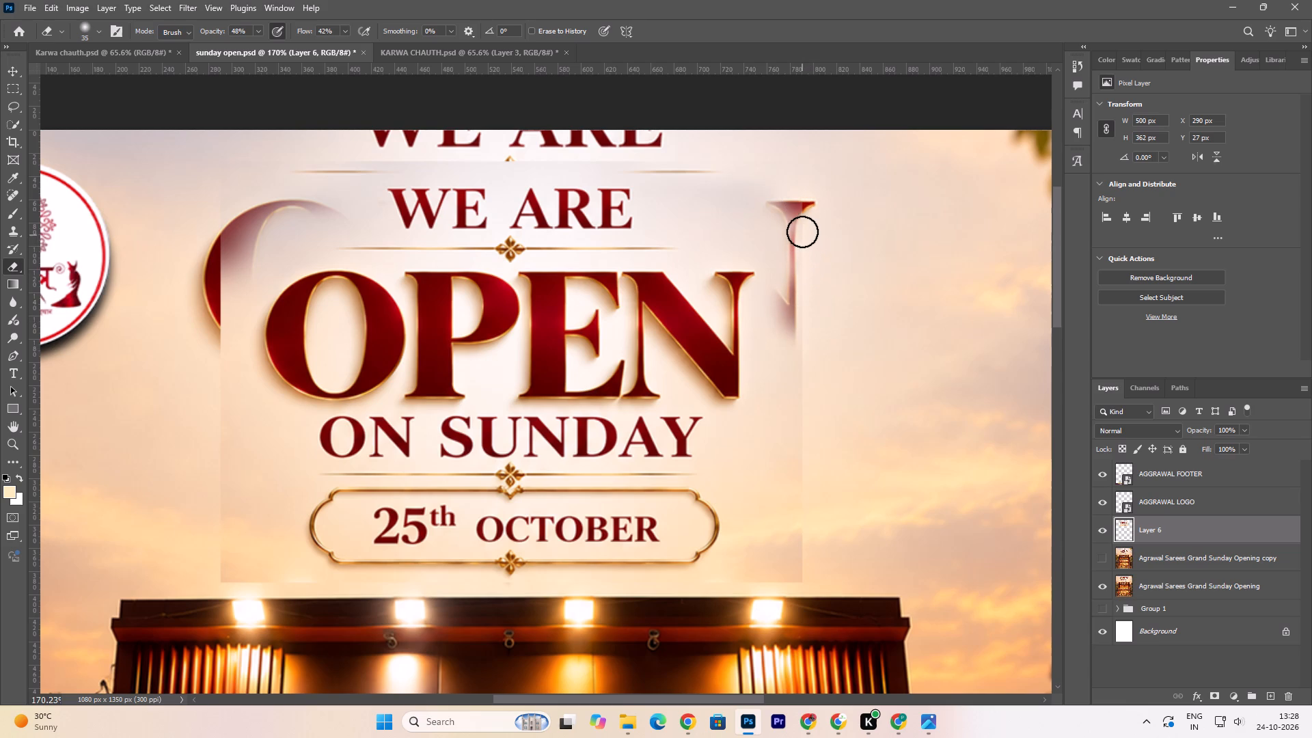
{"action": "double_click", "coordinate": [802, 226]}
{"action": "left_click", "coordinate": [803, 220]}
{"action": "double_click", "coordinate": [803, 215]}
{"action": "left_click", "coordinate": [802, 247]}
{"action": "left_click", "coordinate": [799, 261]}
{"action": "left_click", "coordinate": [799, 267]}
{"action": "double_click", "coordinate": [799, 275]}
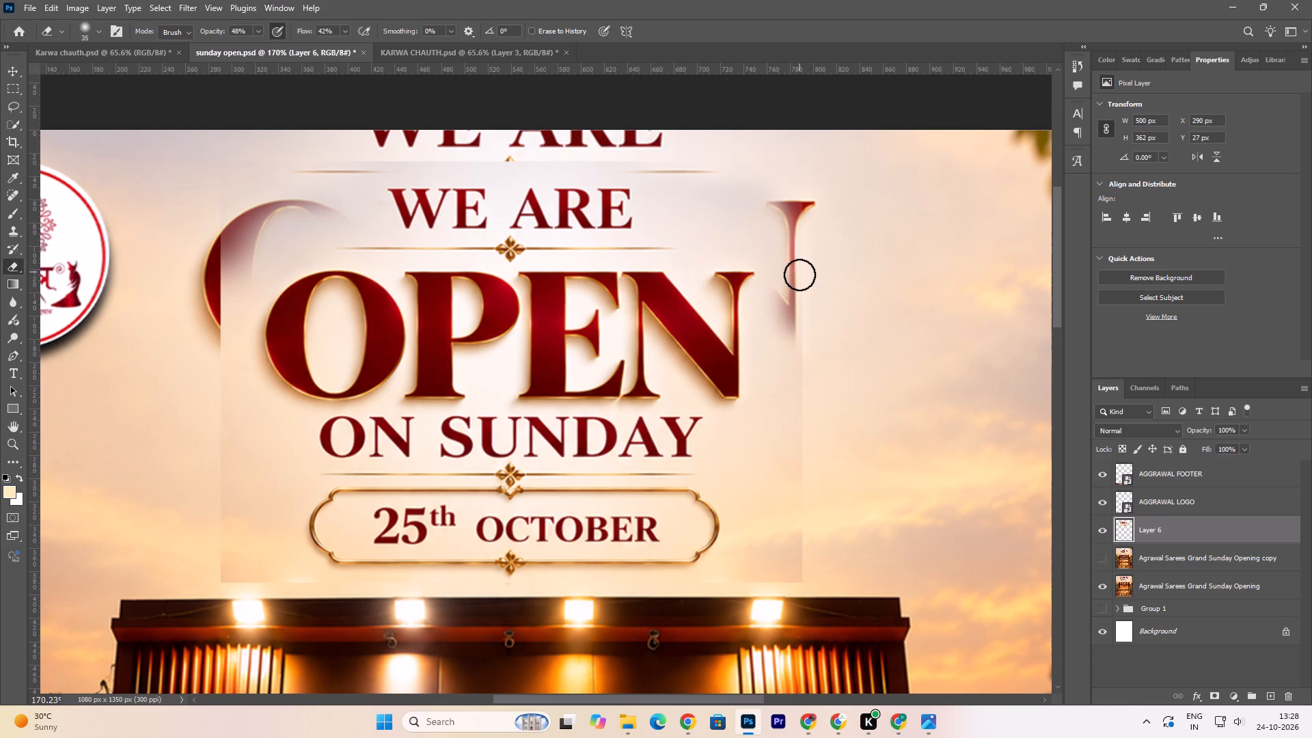
{"action": "left_click_drag", "start_coordinate": [799, 275], "coordinate": [799, 264]}
{"action": "left_click_drag", "start_coordinate": [797, 249], "coordinate": [797, 241]}
{"action": "left_click", "coordinate": [797, 231]}
{"action": "left_click", "coordinate": [799, 220]}
{"action": "left_click", "coordinate": [799, 215]}
{"action": "triple_click", "coordinate": [799, 208]}
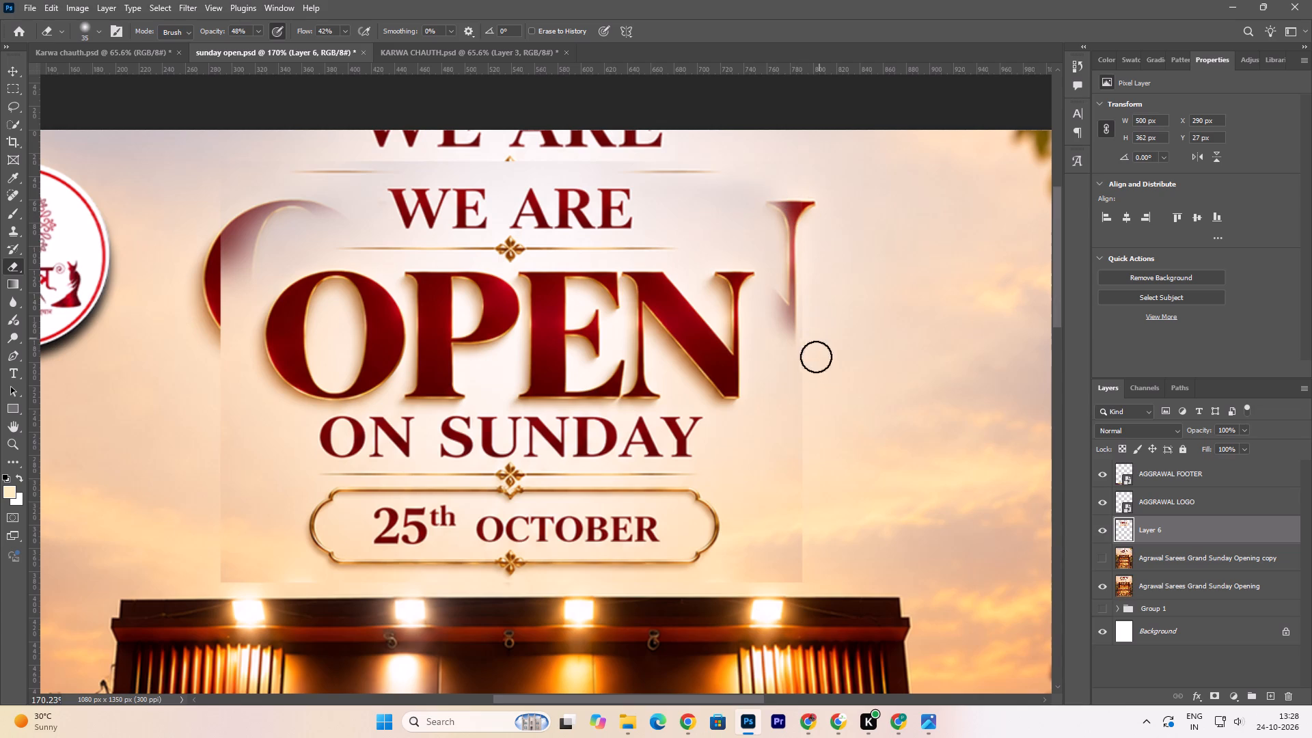
Fade the heading layer's bottom-right corner and the right edge beside the "25th October" date frame.
{"action": "triple_click", "coordinate": [795, 573]}
{"action": "triple_click", "coordinate": [798, 574]}
{"action": "triple_click", "coordinate": [801, 577]}
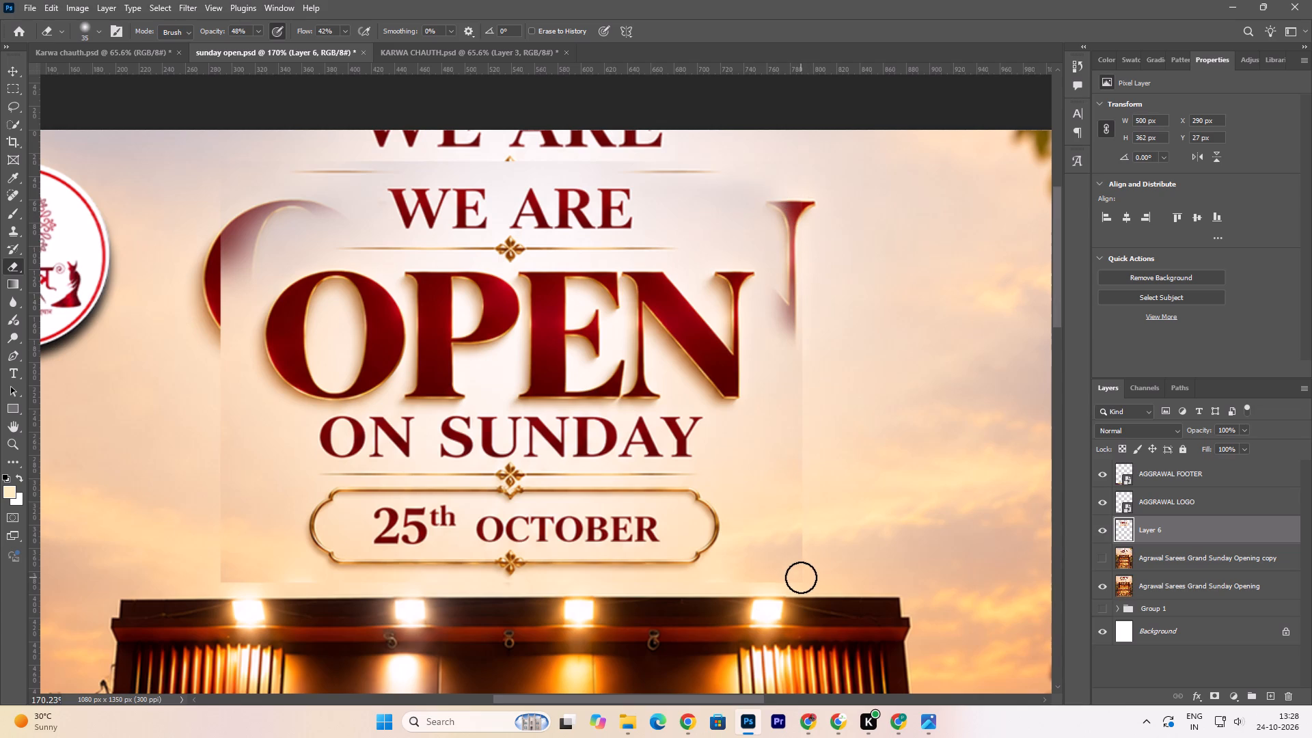
{"action": "left_click", "coordinate": [801, 571]}
{"action": "left_click", "coordinate": [803, 564]}
{"action": "left_click", "coordinate": [802, 550]}
{"action": "triple_click", "coordinate": [802, 546]}
{"action": "triple_click", "coordinate": [802, 545]}
{"action": "triple_click", "coordinate": [802, 545]}
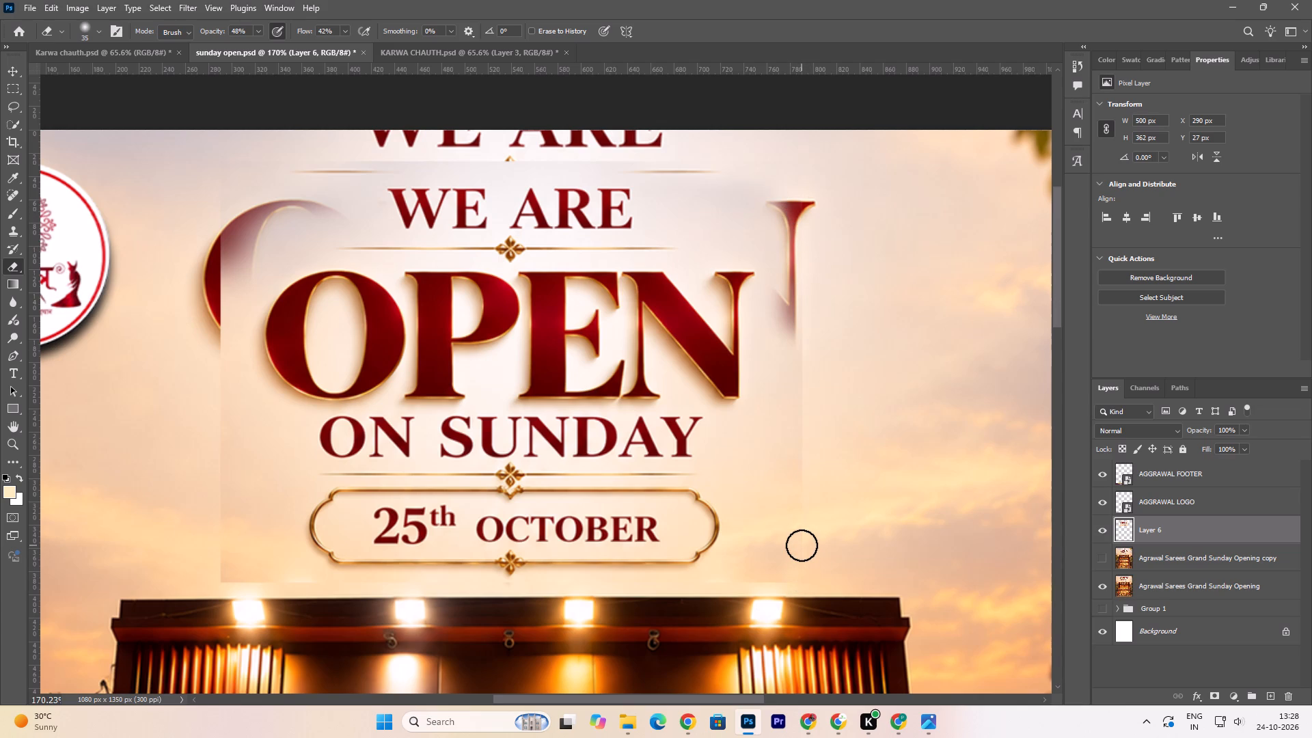
{"action": "left_click", "coordinate": [802, 545]}
{"action": "left_click", "coordinate": [804, 541]}
{"action": "double_click", "coordinate": [804, 535]}
Enlarge the Eraser to 60 px and fade the heading layer's bottom-right corner, just above the storefront roof.
{"action": "key", "text": "bracketright"}
{"action": "key", "text": "bracketright"}
{"action": "left_click", "coordinate": [735, 593]}
{"action": "left_click", "coordinate": [740, 592]}
{"action": "left_click", "coordinate": [744, 590]}
{"action": "key", "text": "bracketright"}
{"action": "key", "text": "bracketright"}
{"action": "key", "text": "bracketright"}
{"action": "double_click", "coordinate": [751, 587]}
{"action": "triple_click", "coordinate": [770, 592]}
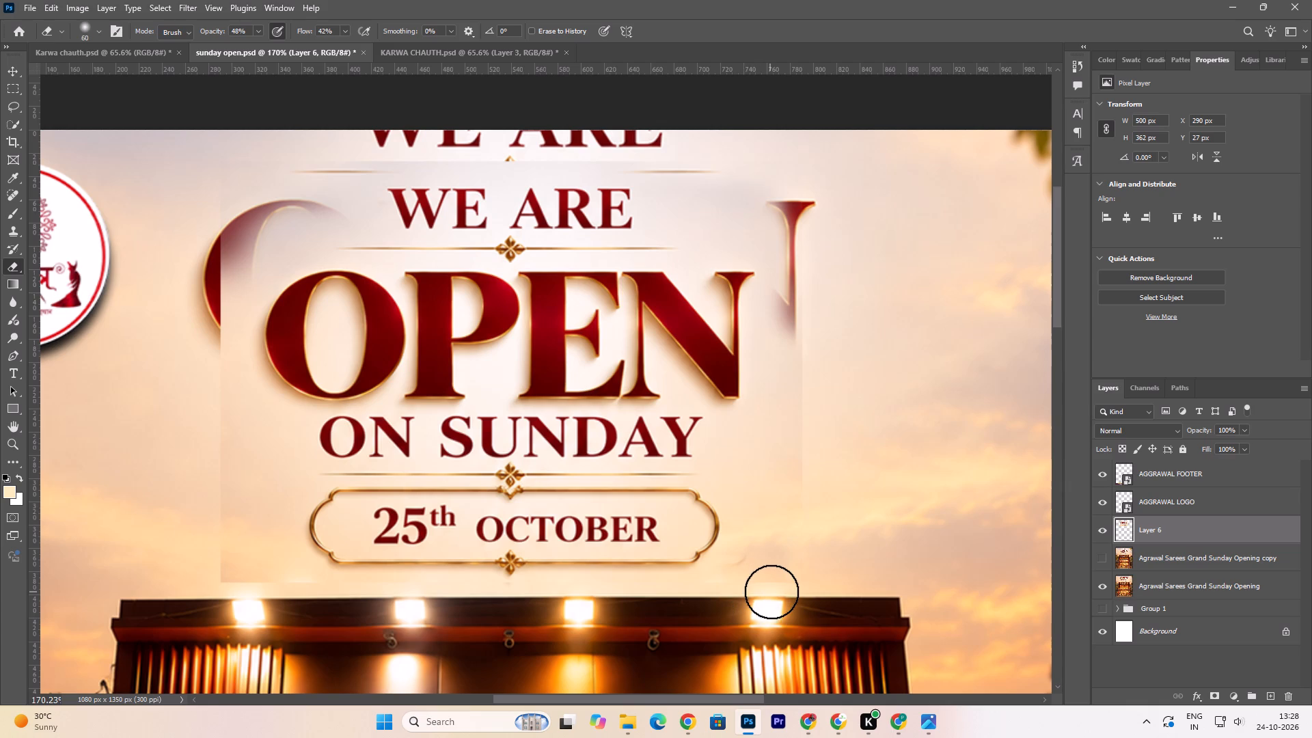
{"action": "triple_click", "coordinate": [770, 586]}
{"action": "left_click", "coordinate": [780, 581]}
{"action": "triple_click", "coordinate": [784, 579]}
Fade the heading layer's right edge from the "25th October" frame up to the "ON SUNDAY" line.
{"action": "left_click", "coordinate": [811, 510]}
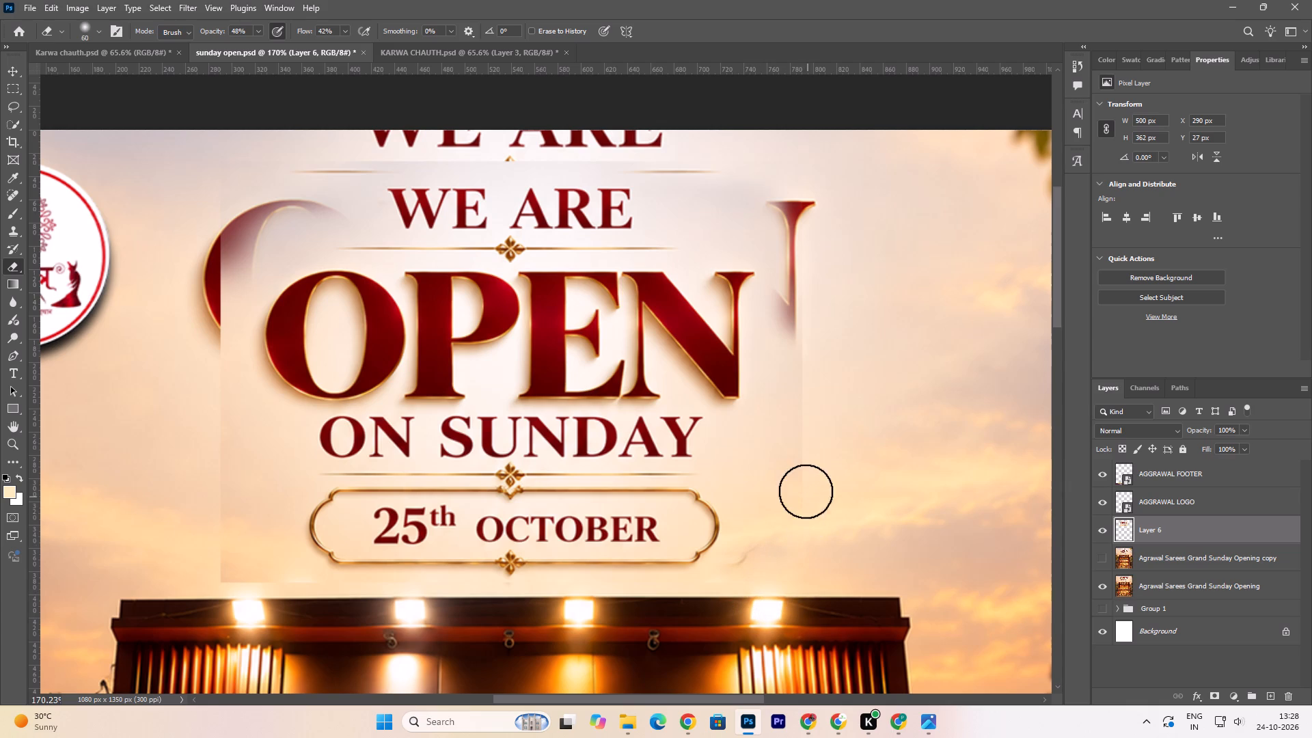
{"action": "left_click_drag", "start_coordinate": [806, 491], "coordinate": [804, 474]}
{"action": "triple_click", "coordinate": [802, 467]}
{"action": "double_click", "coordinate": [804, 464]}
{"action": "left_click", "coordinate": [804, 459]}
{"action": "left_click_drag", "start_coordinate": [804, 439], "coordinate": [804, 430]}
{"action": "left_click", "coordinate": [803, 425]}
{"action": "triple_click", "coordinate": [802, 421]}
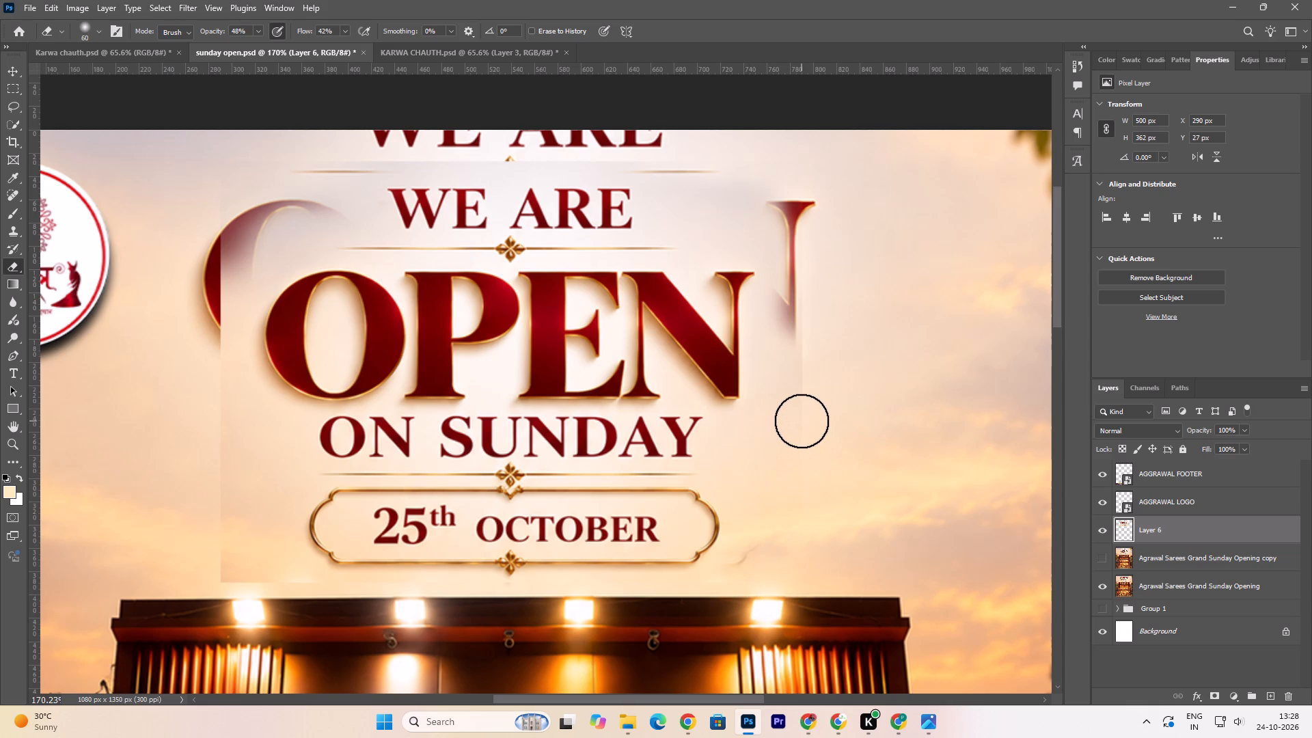
{"action": "left_click", "coordinate": [802, 421]}
Fade the heading layer's right edge beside the lower half of the word "OPEN".
{"action": "left_click", "coordinate": [808, 391]}
{"action": "triple_click", "coordinate": [804, 372]}
{"action": "left_click", "coordinate": [799, 362]}
{"action": "left_click", "coordinate": [803, 352]}
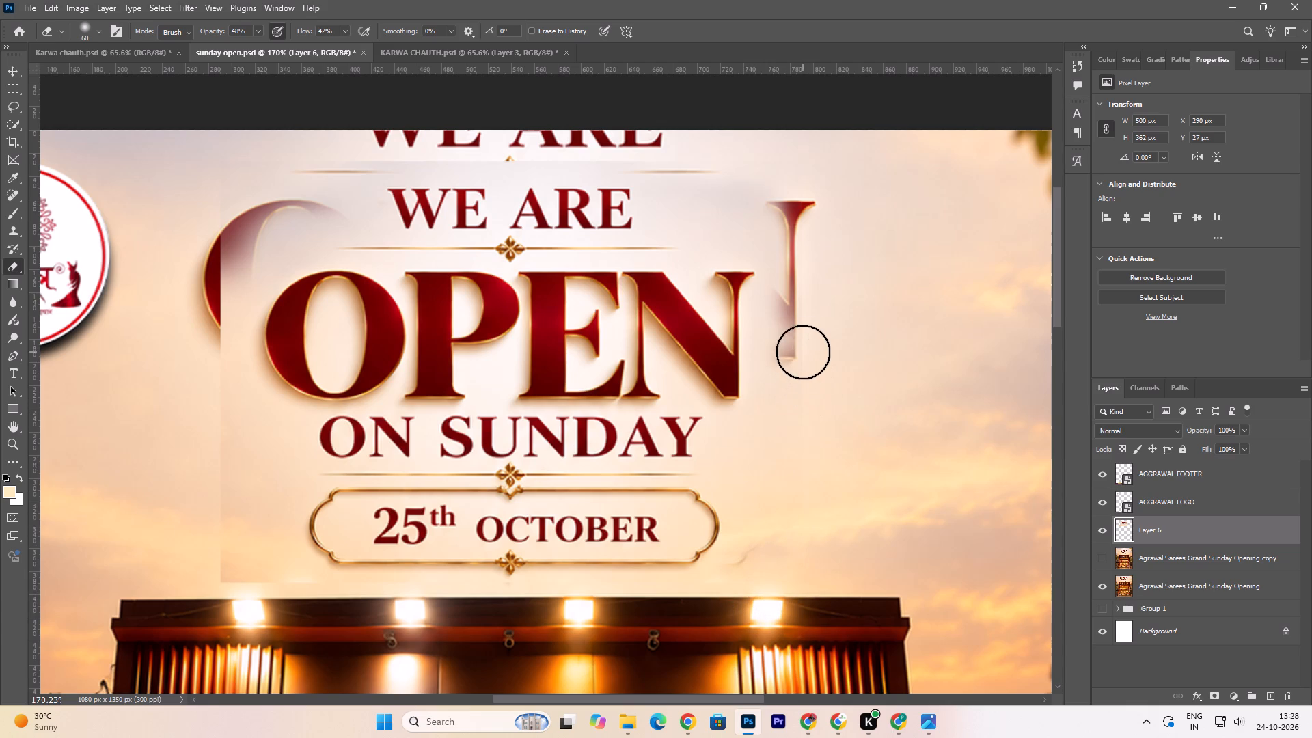
{"action": "left_click", "coordinate": [807, 343]}
{"action": "double_click", "coordinate": [808, 337]}
{"action": "left_click", "coordinate": [812, 327]}
{"action": "left_click_drag", "start_coordinate": [810, 317], "coordinate": [811, 303]}
{"action": "left_click", "coordinate": [811, 297]}
{"action": "double_click", "coordinate": [811, 286]}
{"action": "left_click_drag", "start_coordinate": [811, 282], "coordinate": [808, 308]}
{"action": "left_click_drag", "start_coordinate": [802, 336], "coordinate": [802, 344]}
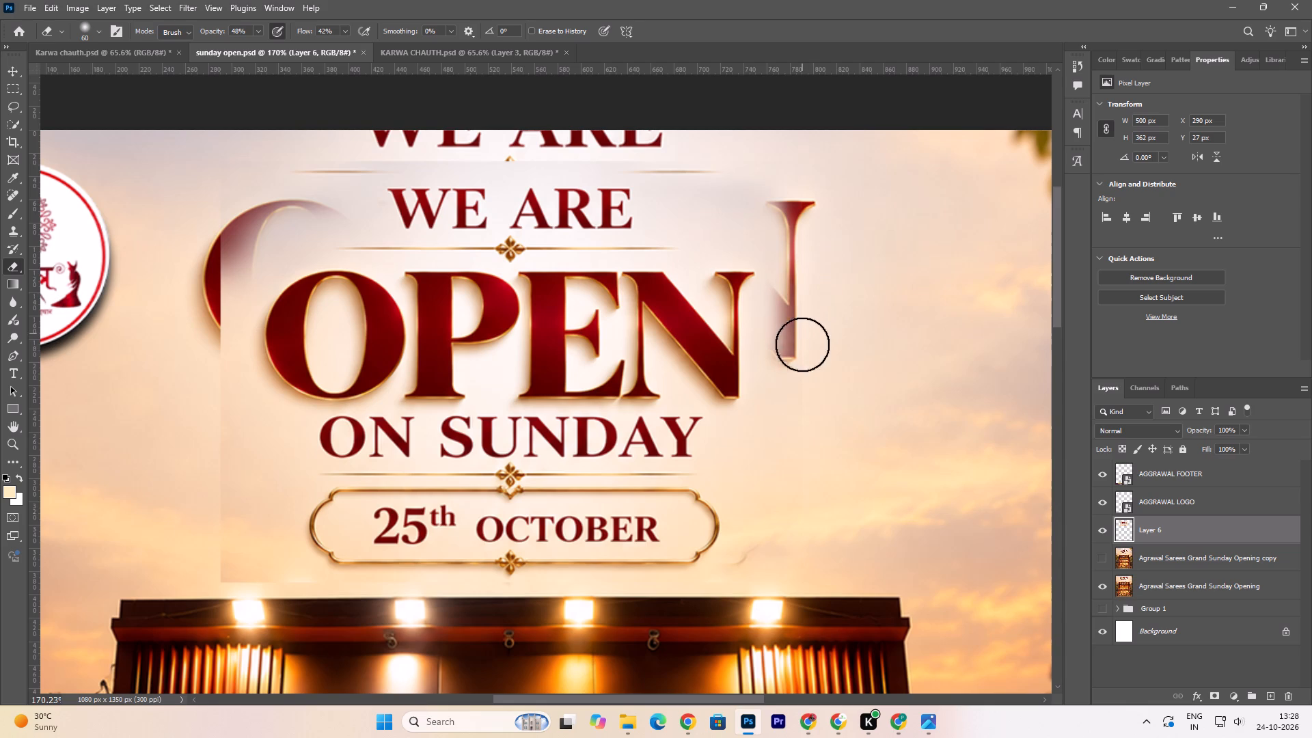
Make further eraser passes over the heading layer's right edge between the bottom of "OPEN" and "ON SUNDAY".
{"action": "left_click_drag", "start_coordinate": [802, 344], "coordinate": [802, 351]}
{"action": "left_click_drag", "start_coordinate": [804, 375], "coordinate": [806, 383]}
{"action": "left_click_drag", "start_coordinate": [807, 397], "coordinate": [807, 405]}
{"action": "left_click", "coordinate": [807, 408]}
{"action": "left_click_drag", "start_coordinate": [804, 388], "coordinate": [804, 382]}
{"action": "left_click_drag", "start_coordinate": [807, 368], "coordinate": [809, 359]}
{"action": "left_click", "coordinate": [809, 357]}
{"action": "left_click_drag", "start_coordinate": [809, 357], "coordinate": [806, 398]}
{"action": "left_click", "coordinate": [806, 401]}
{"action": "left_click", "coordinate": [806, 407]}
{"action": "left_click_drag", "start_coordinate": [806, 405], "coordinate": [806, 387]}
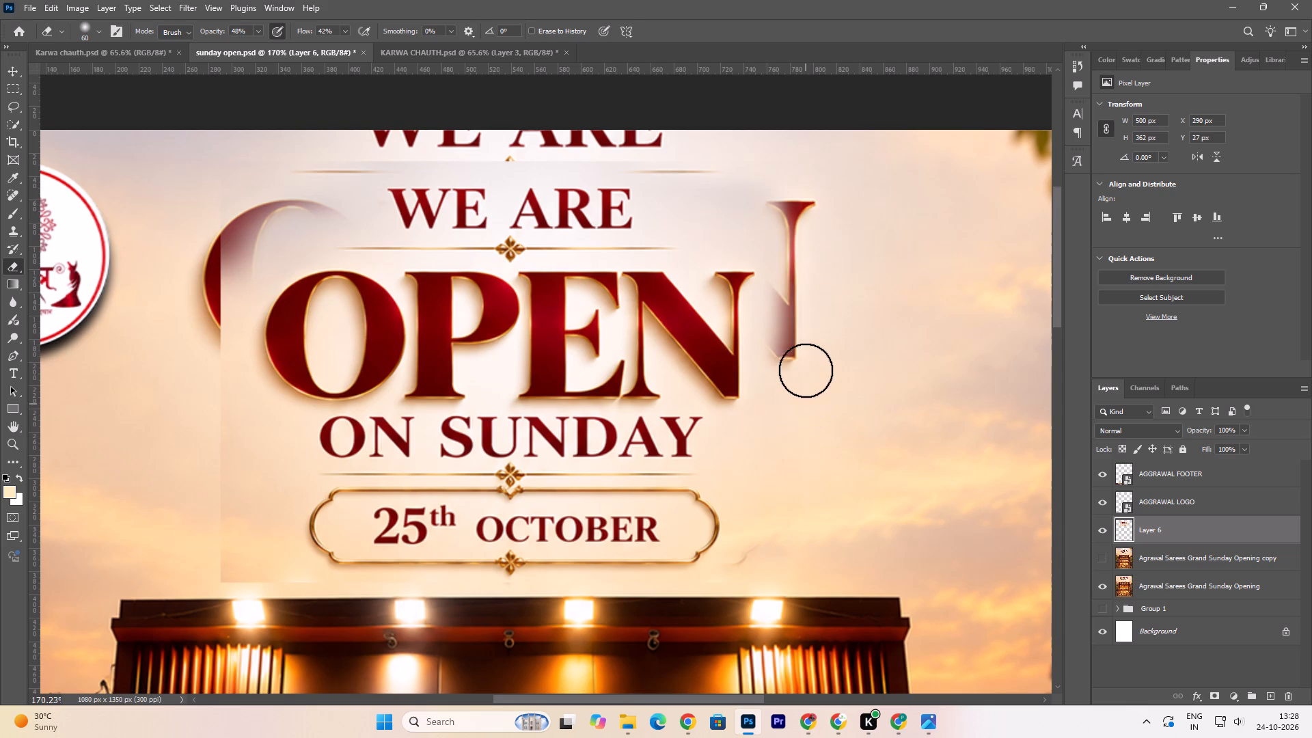
Soften the heading layer's top-right corner and the right end of its top edge.
{"action": "left_click_drag", "start_coordinate": [819, 248], "coordinate": [826, 244]}
{"action": "left_click_drag", "start_coordinate": [802, 204], "coordinate": [799, 197]}
{"action": "left_click", "coordinate": [793, 185]}
{"action": "left_click", "coordinate": [728, 159]}
{"action": "left_click_drag", "start_coordinate": [731, 161], "coordinate": [793, 165]}
{"action": "left_click", "coordinate": [823, 163]}
Fade the heading layer's left edge from beside the "25th October" frame up to "ON SUNDAY".
{"action": "left_click", "coordinate": [212, 549]}
{"action": "left_click_drag", "start_coordinate": [212, 549], "coordinate": [214, 543]}
{"action": "left_click", "coordinate": [215, 531]}
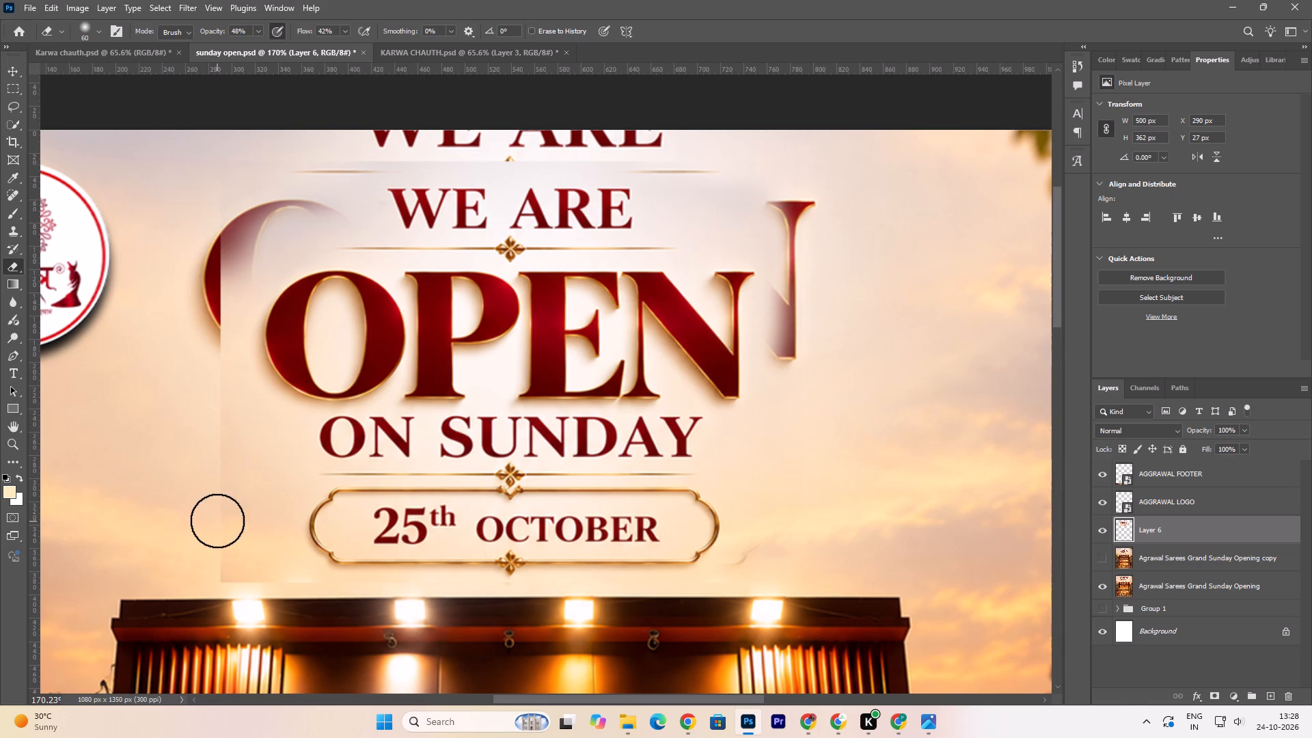
{"action": "left_click", "coordinate": [217, 521]}
{"action": "left_click", "coordinate": [225, 507]}
{"action": "left_click", "coordinate": [227, 497]}
{"action": "left_click", "coordinate": [229, 487]}
{"action": "left_click", "coordinate": [228, 481]}
{"action": "left_click", "coordinate": [220, 474]}
{"action": "left_click", "coordinate": [221, 467]}
{"action": "left_click_drag", "start_coordinate": [222, 464], "coordinate": [229, 462]}
{"action": "double_click", "coordinate": [229, 457]}
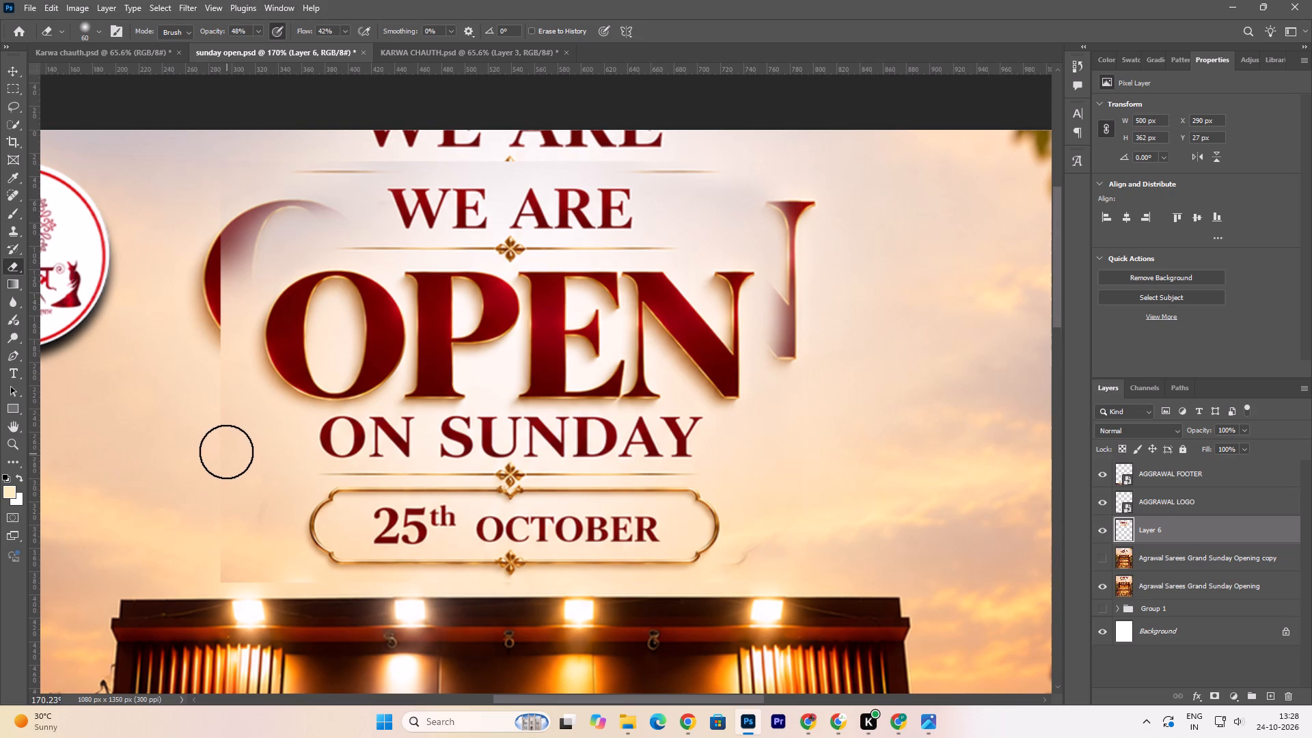
Fade the heading layer's bottom-left corner and the edge just above it, beside the date frame.
{"action": "left_click", "coordinate": [226, 452]}
{"action": "left_click_drag", "start_coordinate": [228, 495], "coordinate": [230, 505]}
{"action": "left_click_drag", "start_coordinate": [223, 541], "coordinate": [224, 551]}
{"action": "left_click", "coordinate": [223, 558]}
{"action": "left_click_drag", "start_coordinate": [225, 562], "coordinate": [226, 571]}
{"action": "double_click", "coordinate": [222, 583]}
{"action": "left_click", "coordinate": [234, 579]}
{"action": "left_click", "coordinate": [232, 567]}
{"action": "left_click_drag", "start_coordinate": [230, 578], "coordinate": [232, 584]}
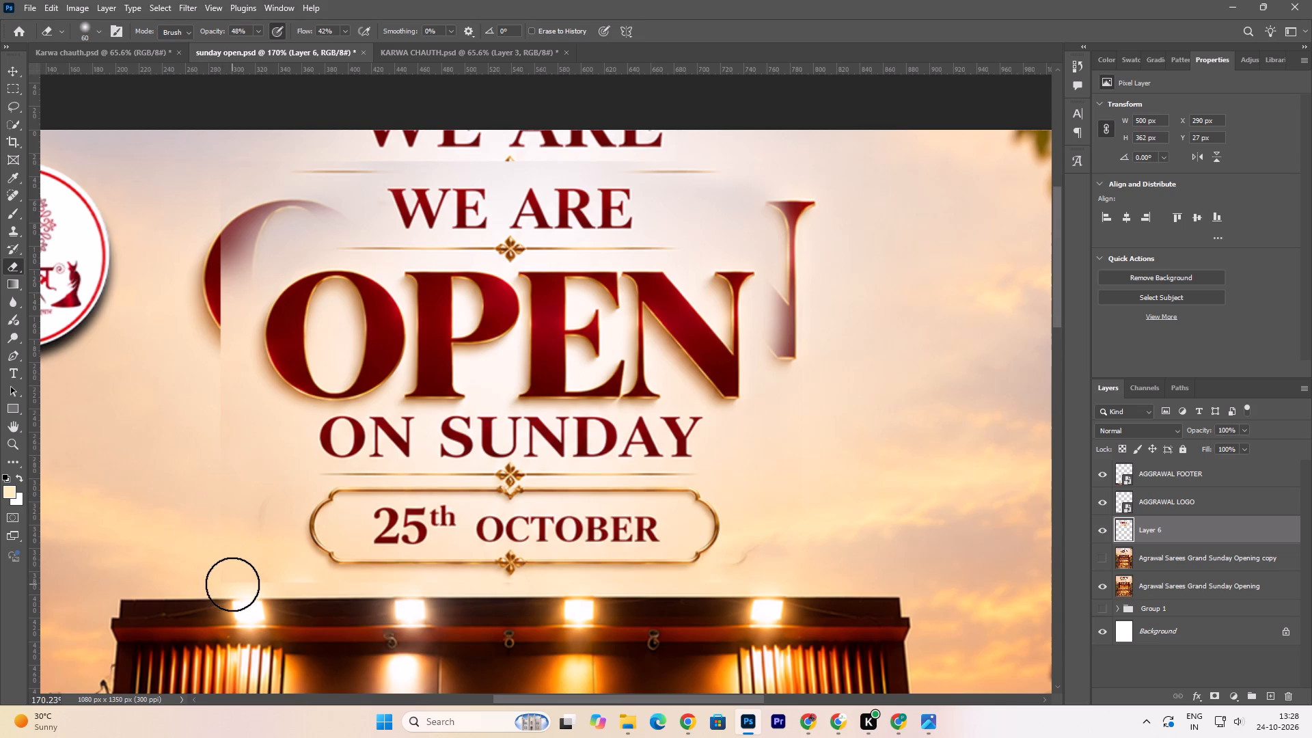
{"action": "left_click", "coordinate": [232, 584]}
{"action": "triple_click", "coordinate": [228, 579]}
{"action": "left_click", "coordinate": [230, 577]}
{"action": "triple_click", "coordinate": [228, 573]}
{"action": "left_click_drag", "start_coordinate": [228, 566], "coordinate": [228, 557]}
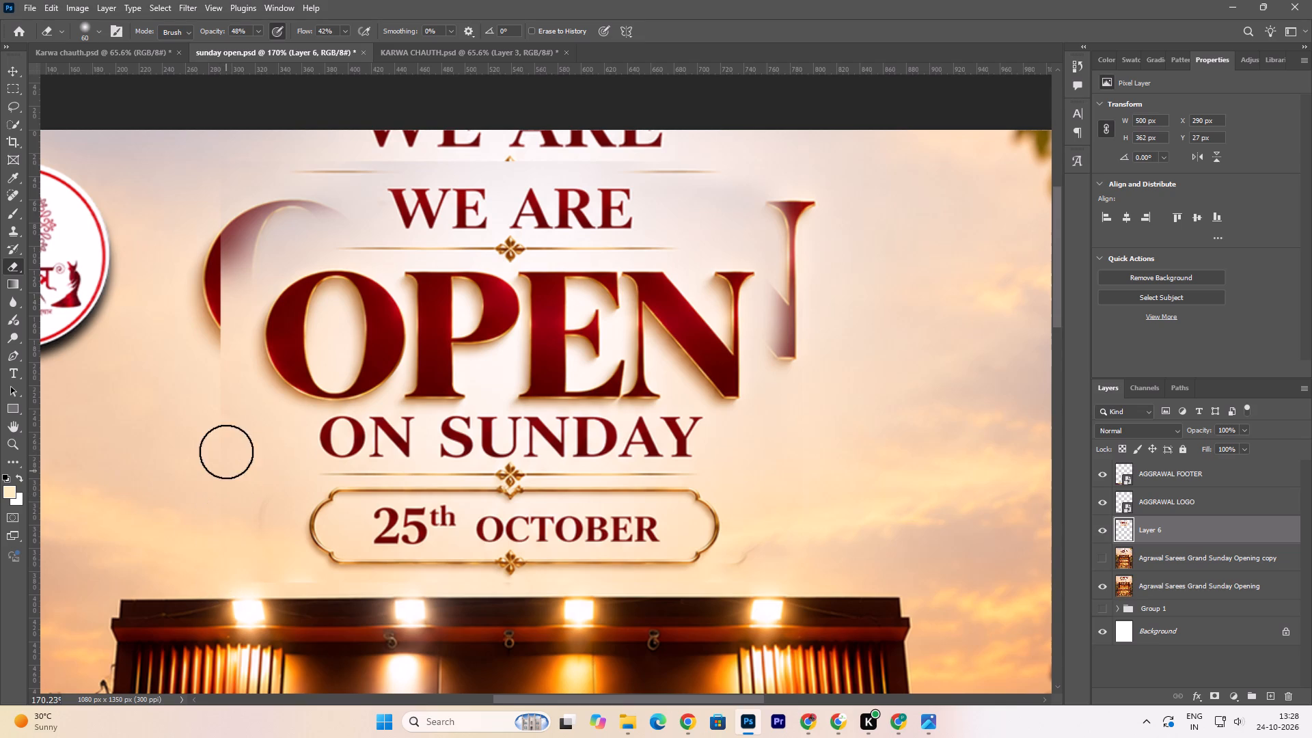
Fade the heading layer's left edge from "ON SUNDAY" up to the lower part of "OPEN".
{"action": "left_click", "coordinate": [227, 443]}
{"action": "left_click", "coordinate": [225, 430]}
{"action": "left_click", "coordinate": [222, 412]}
{"action": "left_click", "coordinate": [220, 407]}
{"action": "left_click", "coordinate": [218, 398]}
{"action": "left_click", "coordinate": [216, 394]}
{"action": "double_click", "coordinate": [219, 421]}
{"action": "left_click_drag", "start_coordinate": [208, 394], "coordinate": [211, 379]}
{"action": "left_click", "coordinate": [211, 374]}
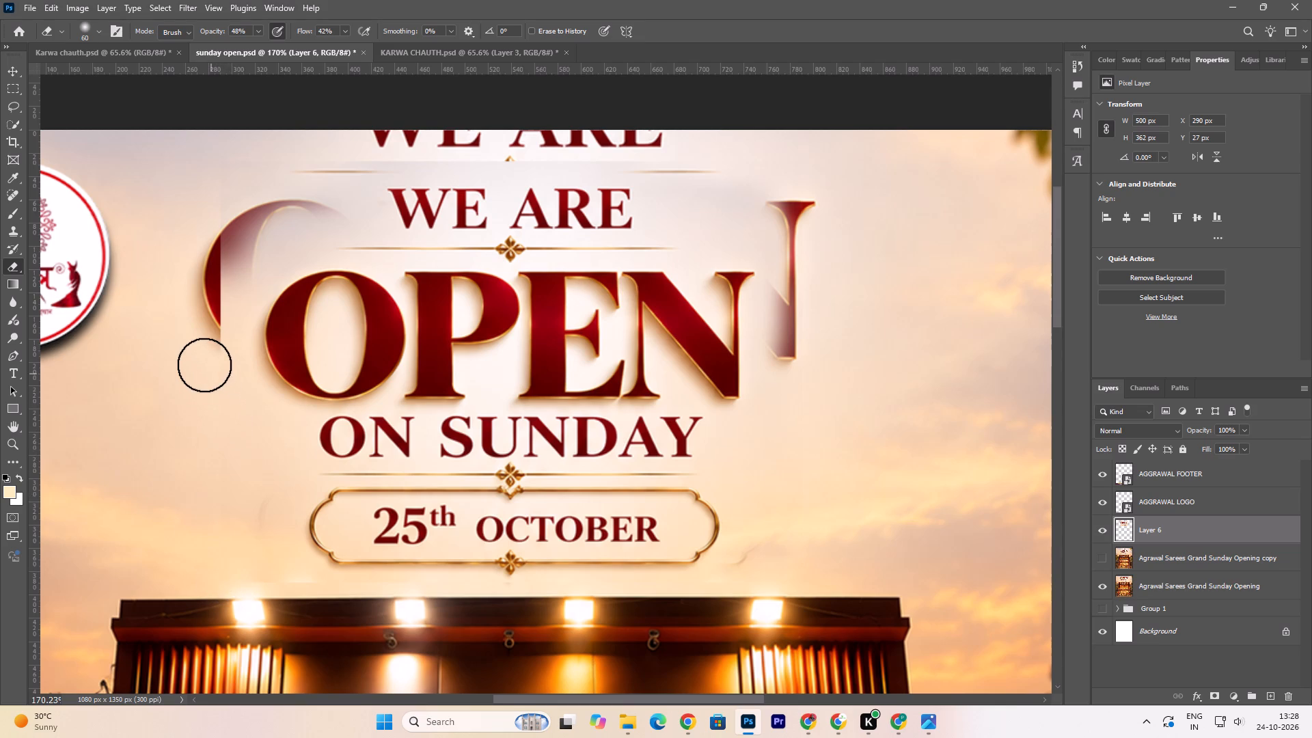
{"action": "left_click", "coordinate": [204, 364]}
{"action": "left_click_drag", "start_coordinate": [205, 351], "coordinate": [210, 339]}
{"action": "double_click", "coordinate": [210, 336]}
Reduce the Eraser to 35 px and fade the heading layer's left edge where it cuts the background "O" near its bottom.
{"action": "key", "text": "bracketleft"}
{"action": "key", "text": "bracketleft"}
{"action": "key", "text": "bracketleft"}
{"action": "key", "text": "bracketleft"}
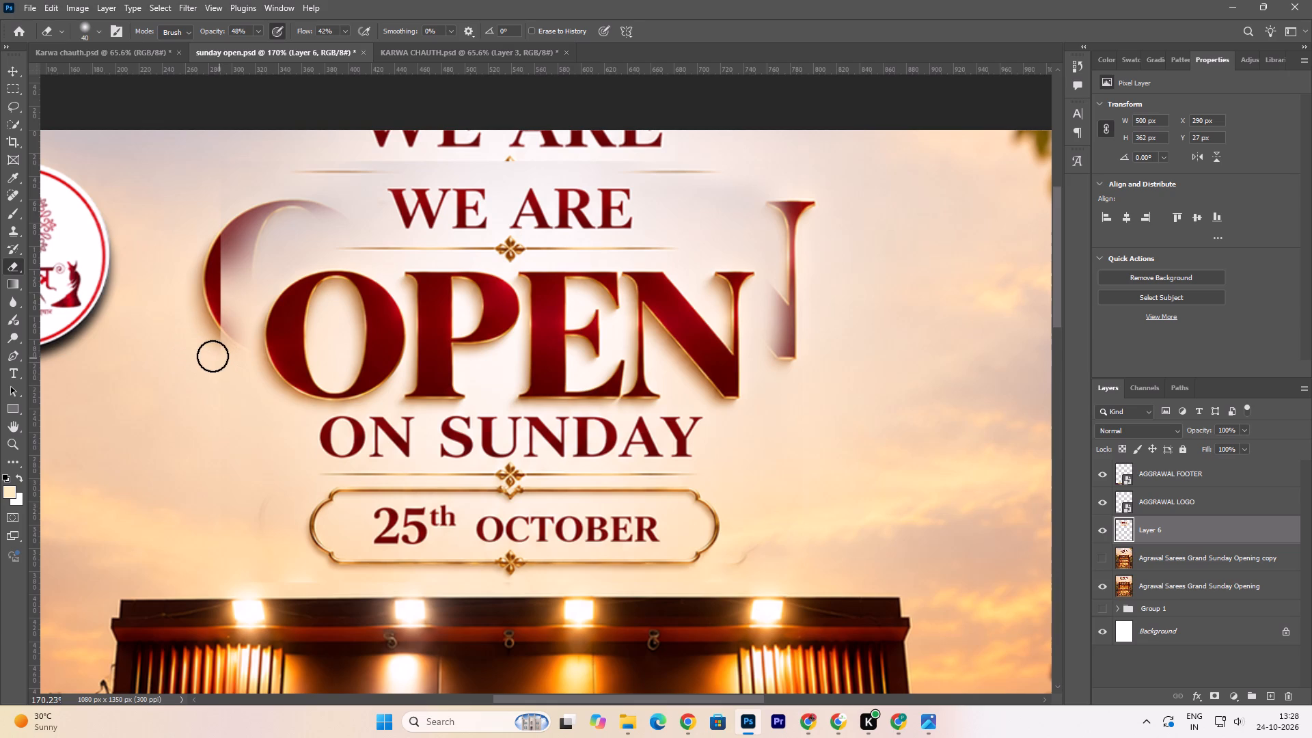
{"action": "left_click", "coordinate": [213, 356]}
{"action": "left_click", "coordinate": [217, 350]}
{"action": "double_click", "coordinate": [217, 343]}
{"action": "double_click", "coordinate": [217, 335]}
{"action": "left_click", "coordinate": [219, 342]}
{"action": "left_click", "coordinate": [219, 348]}
{"action": "double_click", "coordinate": [219, 343]}
{"action": "triple_click", "coordinate": [222, 335]}
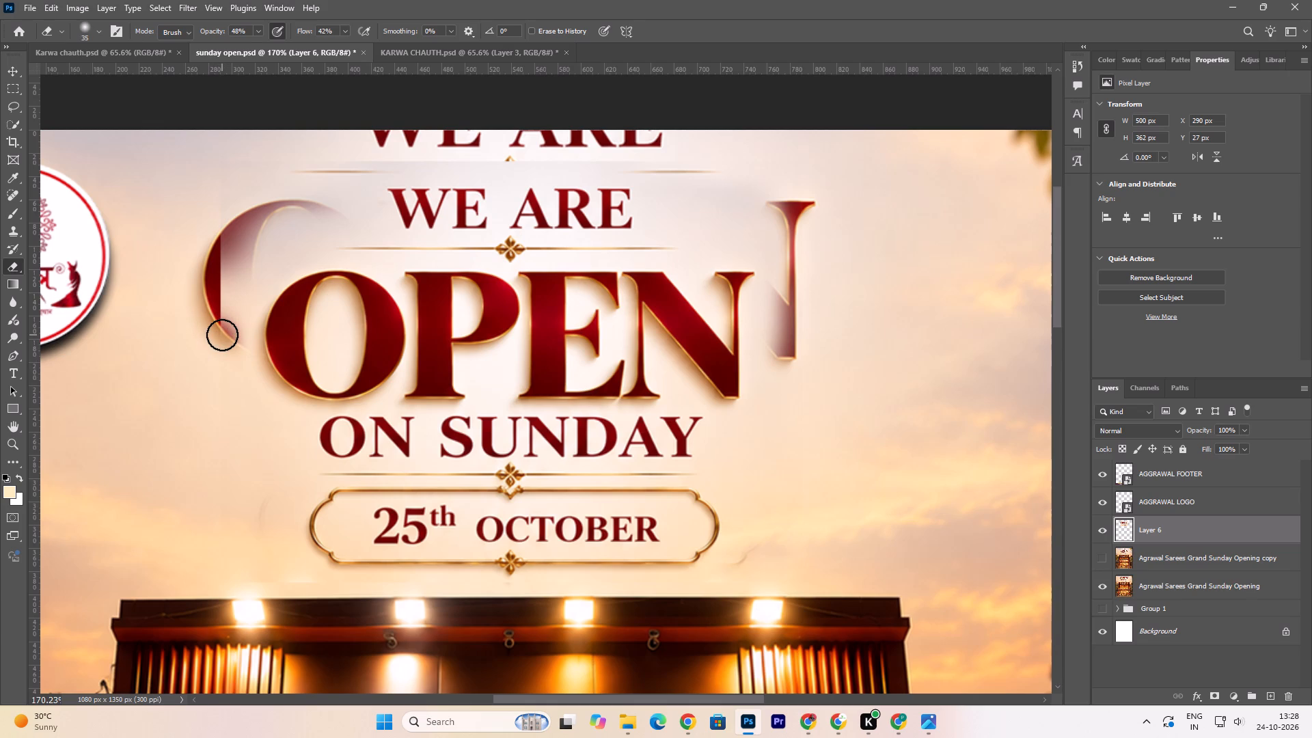
{"action": "left_click", "coordinate": [222, 335]}
{"action": "left_click", "coordinate": [223, 314]}
{"action": "triple_click", "coordinate": [223, 308]}
{"action": "triple_click", "coordinate": [221, 321]}
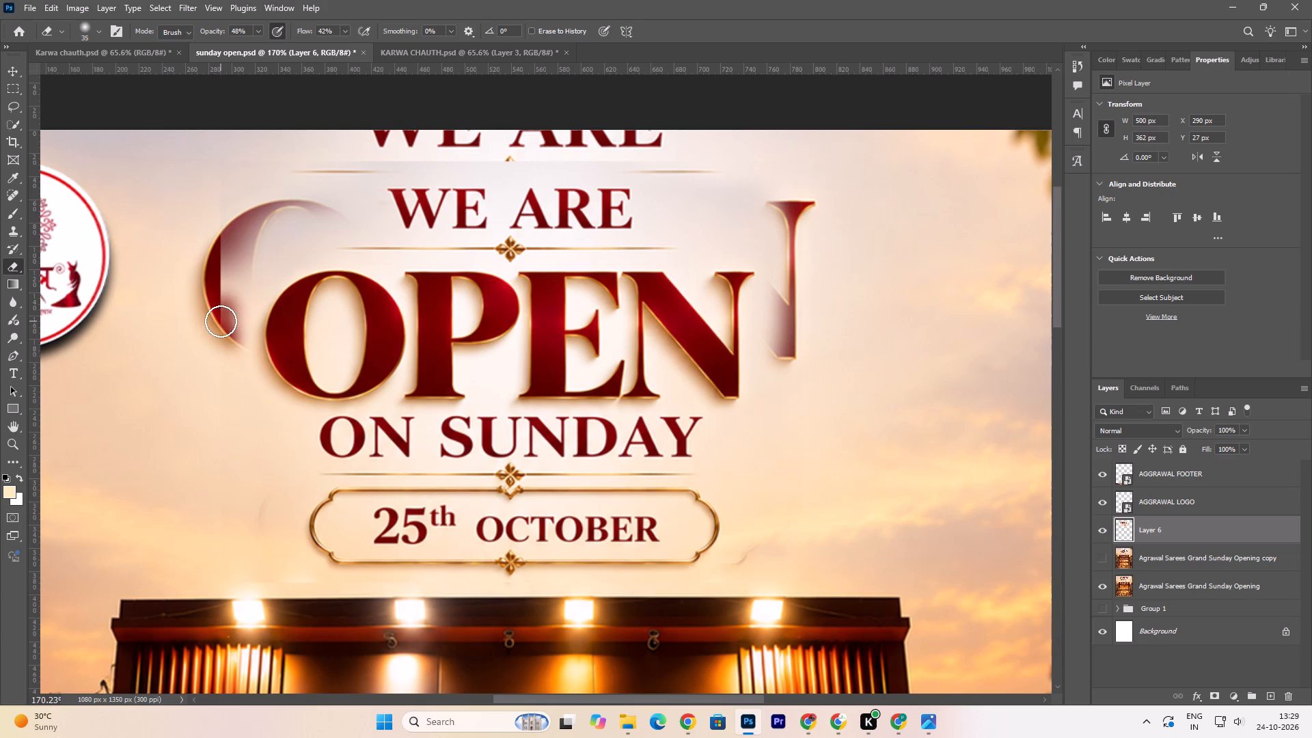
Continue fading the heading layer's left edge upward across the middle and upper part of the background "O".
{"action": "left_click", "coordinate": [221, 314]}
{"action": "left_click", "coordinate": [221, 310]}
{"action": "left_click", "coordinate": [217, 299]}
{"action": "left_click", "coordinate": [217, 292]}
{"action": "left_click", "coordinate": [217, 288]}
{"action": "left_click", "coordinate": [218, 279]}
{"action": "left_click", "coordinate": [220, 267]}
{"action": "left_click", "coordinate": [222, 261]}
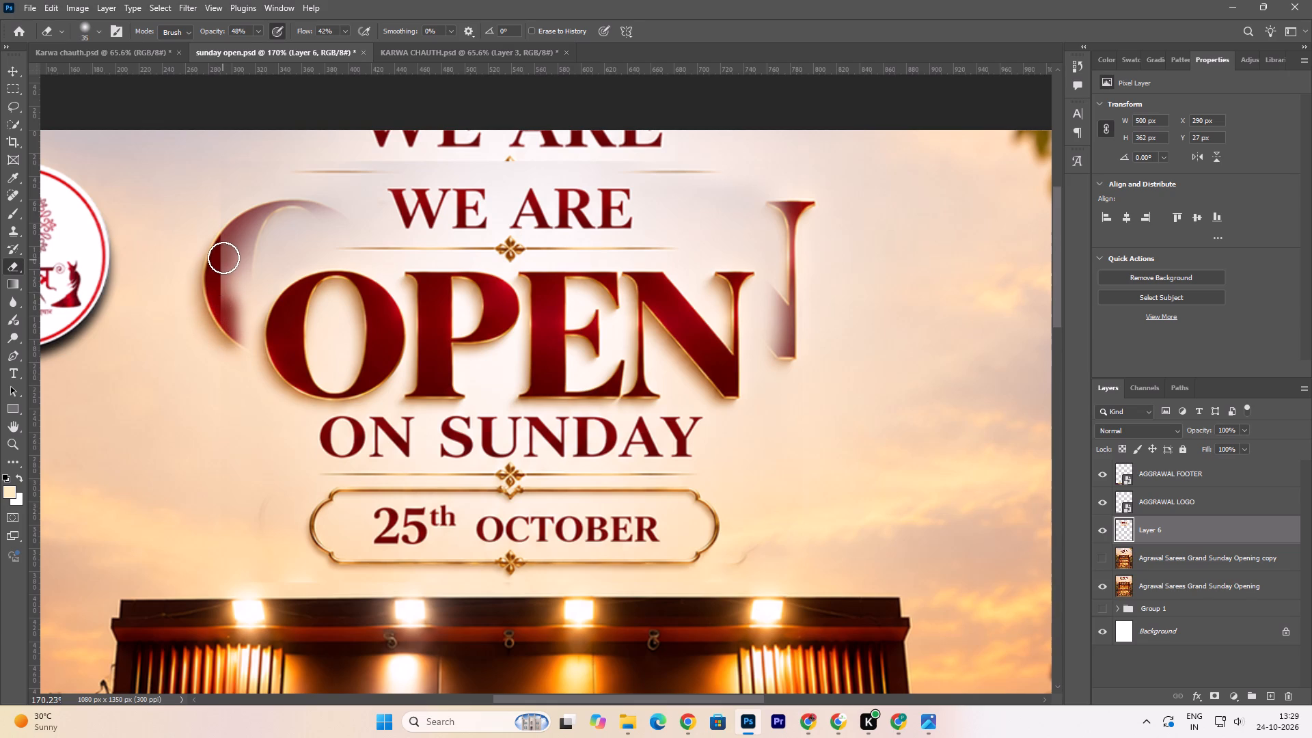
{"action": "left_click", "coordinate": [223, 257]}
{"action": "triple_click", "coordinate": [223, 252]}
{"action": "triple_click", "coordinate": [223, 249]}
{"action": "double_click", "coordinate": [228, 235]}
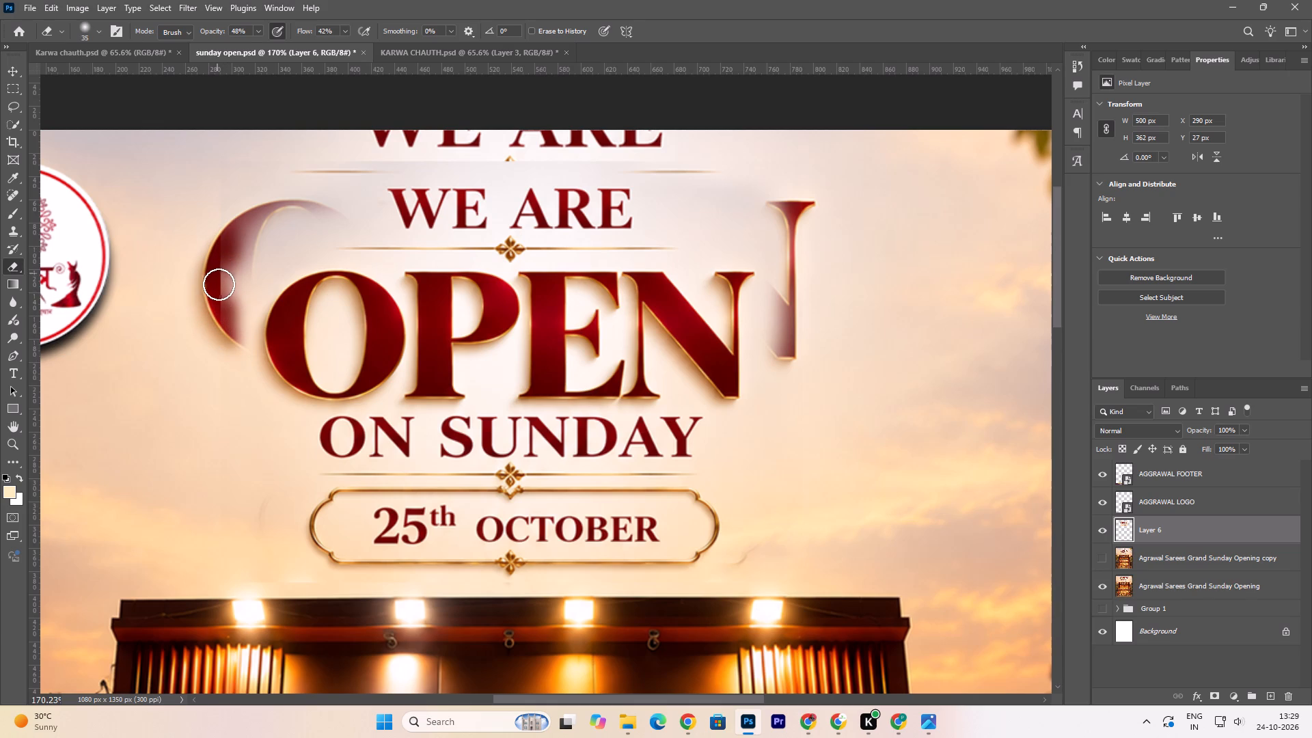
Make another eraser pass over the heading layer's left edge across the background "O" to remove the remaining seam.
{"action": "left_click", "coordinate": [220, 286]}
{"action": "left_click", "coordinate": [223, 277]}
{"action": "triple_click", "coordinate": [223, 271]}
{"action": "left_click", "coordinate": [223, 269]}
{"action": "left_click", "coordinate": [221, 279]}
{"action": "left_click", "coordinate": [221, 290]}
{"action": "left_click", "coordinate": [220, 303]}
{"action": "left_click", "coordinate": [221, 308]}
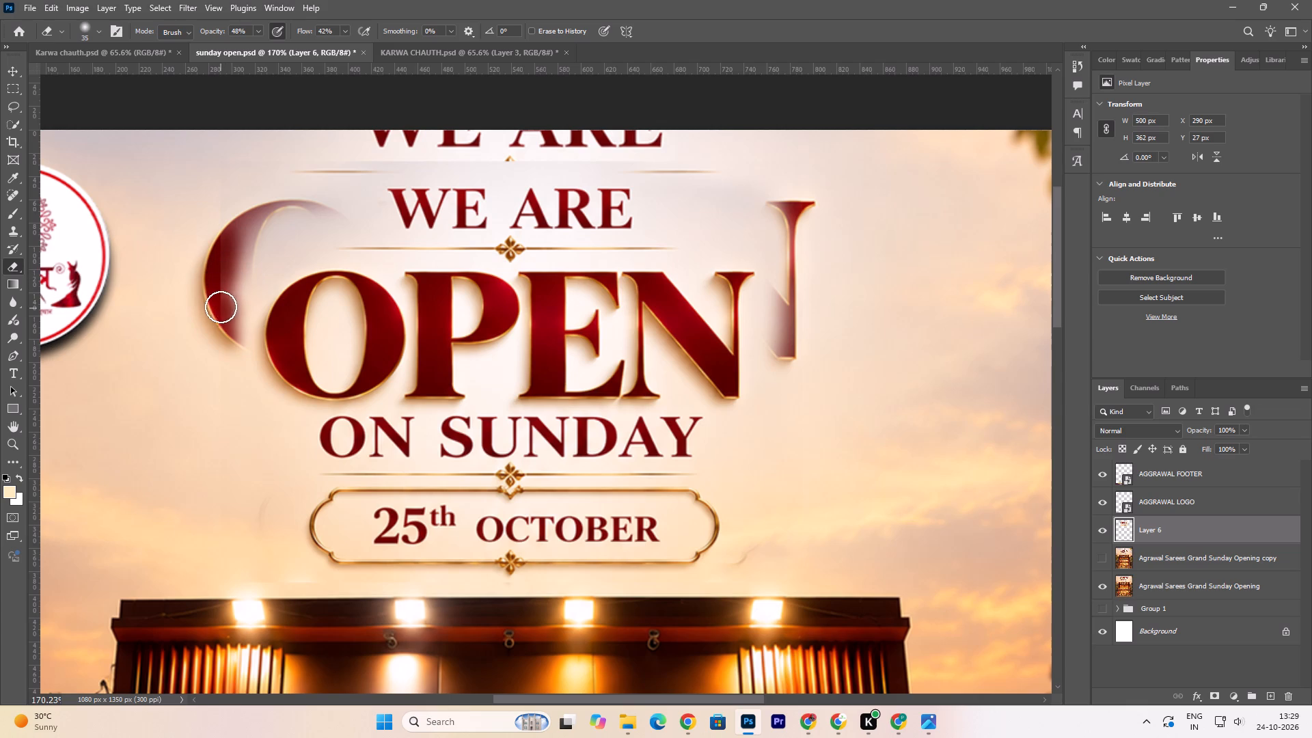
{"action": "left_click", "coordinate": [219, 296]}
{"action": "left_click", "coordinate": [219, 288]}
{"action": "left_click", "coordinate": [221, 278]}
{"action": "left_click_drag", "start_coordinate": [222, 273], "coordinate": [223, 304]}
{"action": "left_click", "coordinate": [222, 310]}
{"action": "left_click_drag", "start_coordinate": [217, 259], "coordinate": [229, 220]}
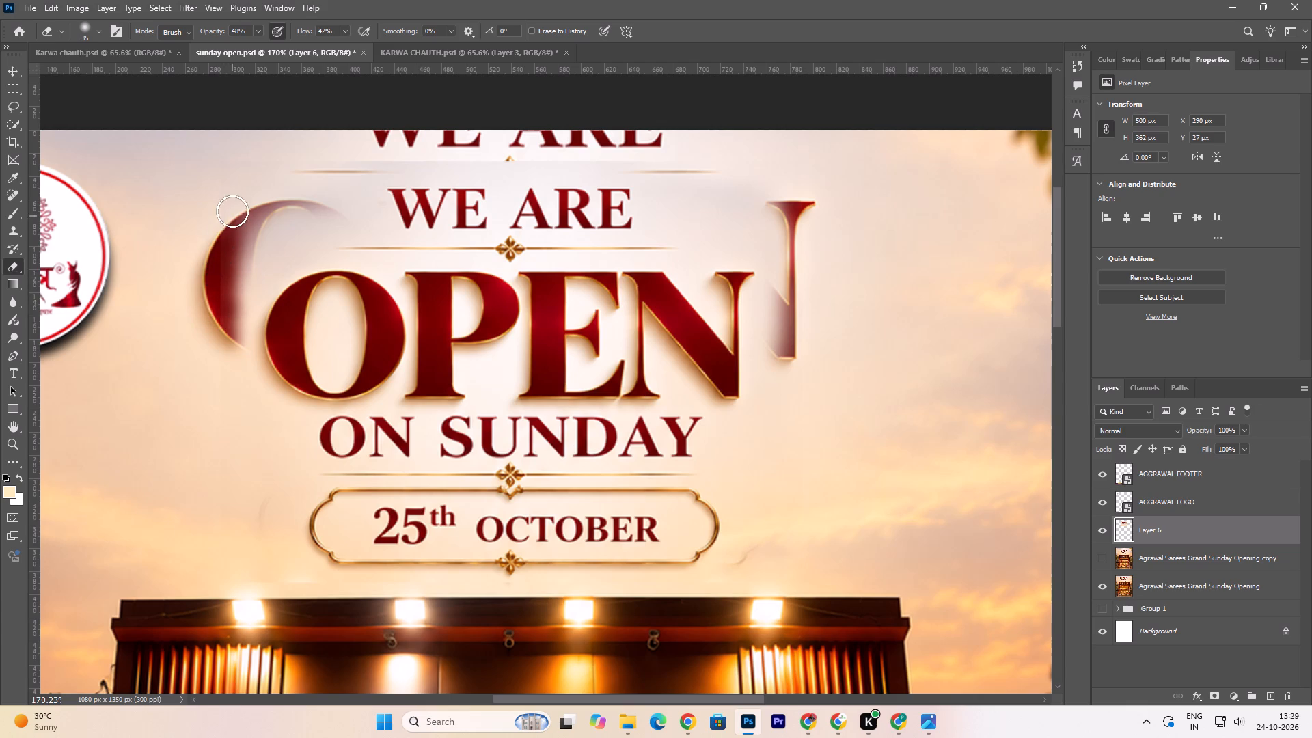
Fade the heading layer's top-left corner above the background "O".
{"action": "left_click", "coordinate": [231, 200]}
{"action": "double_click", "coordinate": [243, 166]}
{"action": "left_click", "coordinate": [251, 165]}
{"action": "left_click_drag", "start_coordinate": [254, 165], "coordinate": [260, 166]}
{"action": "left_click", "coordinate": [266, 165]}
{"action": "double_click", "coordinate": [254, 162]}
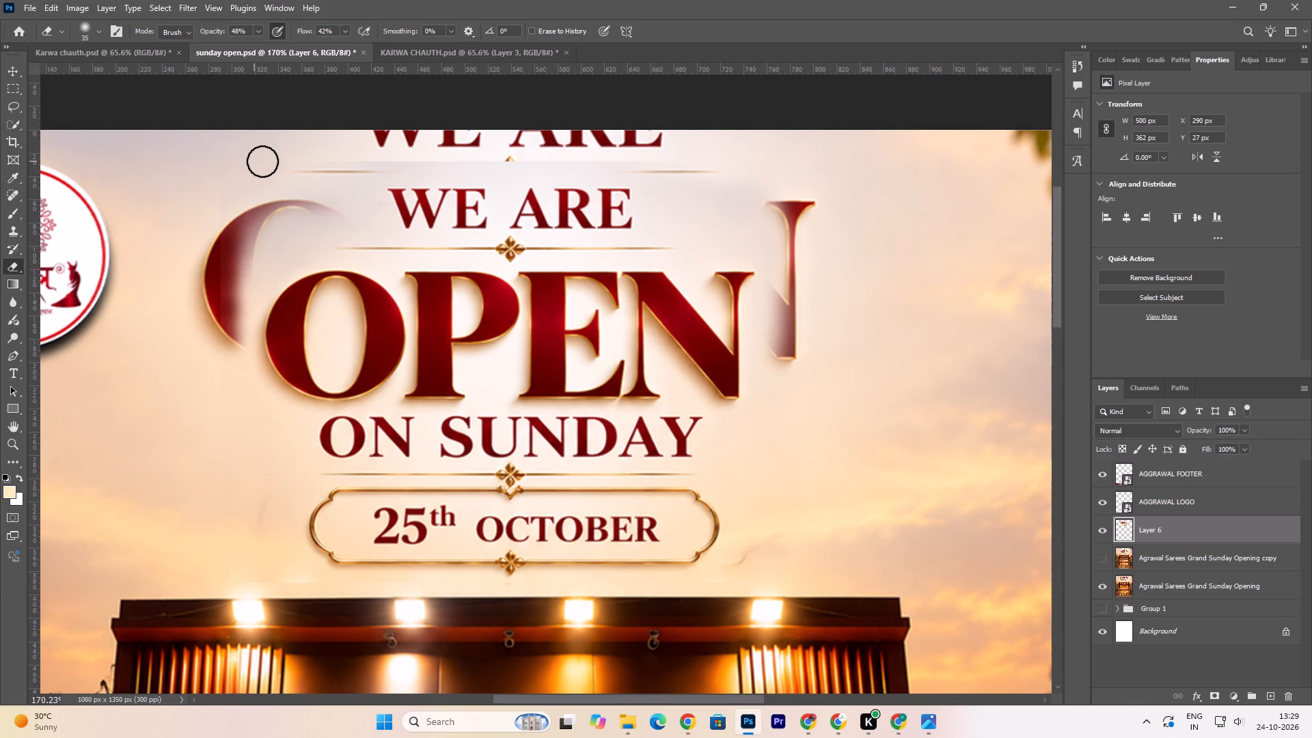
Fade the heading layer's top edge from the top-left corner to just above the "W" of "WE ARE".
{"action": "left_click_drag", "start_coordinate": [280, 163], "coordinate": [293, 166]}
{"action": "left_click", "coordinate": [293, 166]}
{"action": "left_click_drag", "start_coordinate": [295, 164], "coordinate": [304, 165]}
{"action": "left_click_drag", "start_coordinate": [307, 165], "coordinate": [319, 166]}
{"action": "left_click_drag", "start_coordinate": [319, 166], "coordinate": [332, 164]}
{"action": "left_click_drag", "start_coordinate": [333, 163], "coordinate": [344, 163]}
{"action": "left_click_drag", "start_coordinate": [346, 163], "coordinate": [332, 165]}
{"action": "left_click", "coordinate": [266, 157]}
{"action": "left_click_drag", "start_coordinate": [262, 157], "coordinate": [316, 169]}
{"action": "left_click_drag", "start_coordinate": [333, 166], "coordinate": [352, 171]}
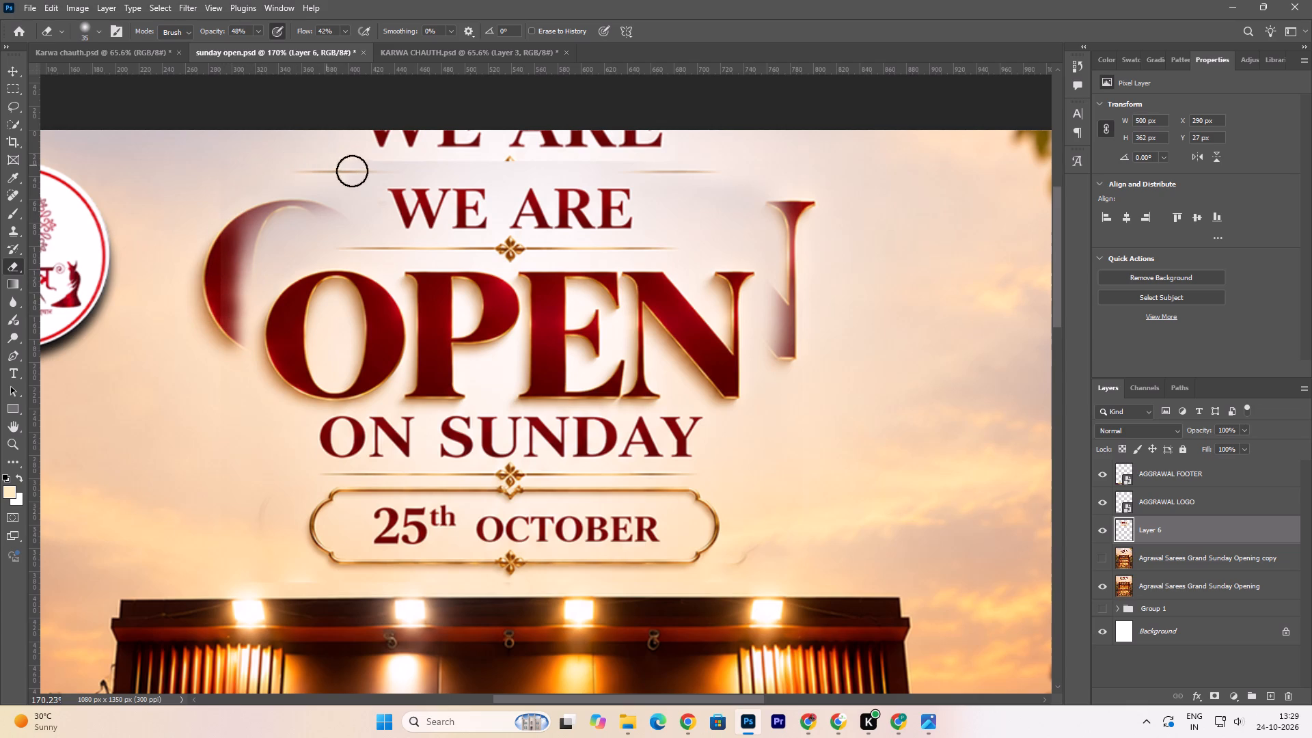
{"action": "left_click_drag", "start_coordinate": [352, 171], "coordinate": [359, 170]}
{"action": "left_click", "coordinate": [364, 166]}
{"action": "left_click", "coordinate": [372, 159]}
{"action": "left_click", "coordinate": [381, 156]}
{"action": "triple_click", "coordinate": [389, 158]}
Reduce the eraser to 30 px and fade the heading layer's top edge above "WE".
{"action": "key", "text": "bracketleft"}
{"action": "double_click", "coordinate": [381, 160]}
{"action": "double_click", "coordinate": [370, 160]}
{"action": "left_click_drag", "start_coordinate": [364, 164], "coordinate": [490, 167]}
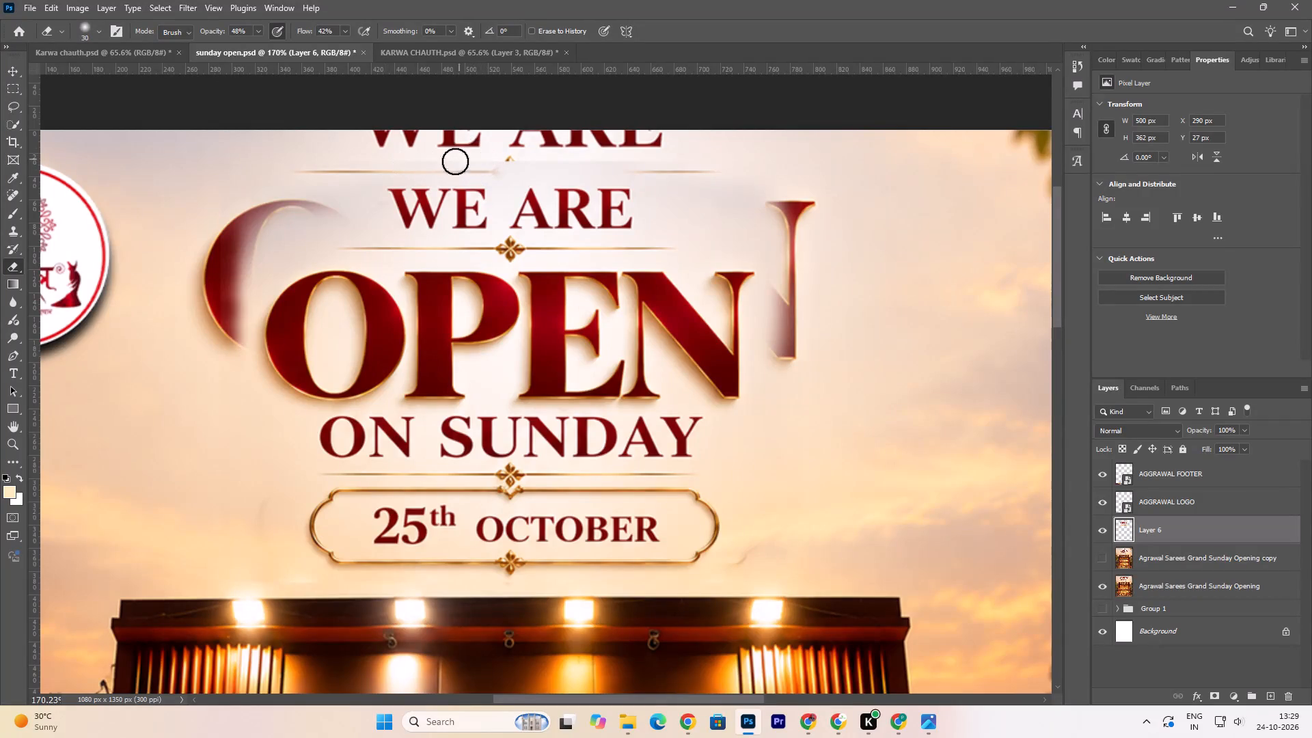
{"action": "left_click", "coordinate": [422, 154]}
{"action": "left_click", "coordinate": [411, 163]}
{"action": "left_click", "coordinate": [407, 162]}
{"action": "left_click", "coordinate": [401, 160]}
{"action": "left_click", "coordinate": [361, 156]}
{"action": "left_click", "coordinate": [366, 160]}
{"action": "left_click_drag", "start_coordinate": [371, 159], "coordinate": [388, 158]}
{"action": "left_click_drag", "start_coordinate": [395, 156], "coordinate": [407, 161]}
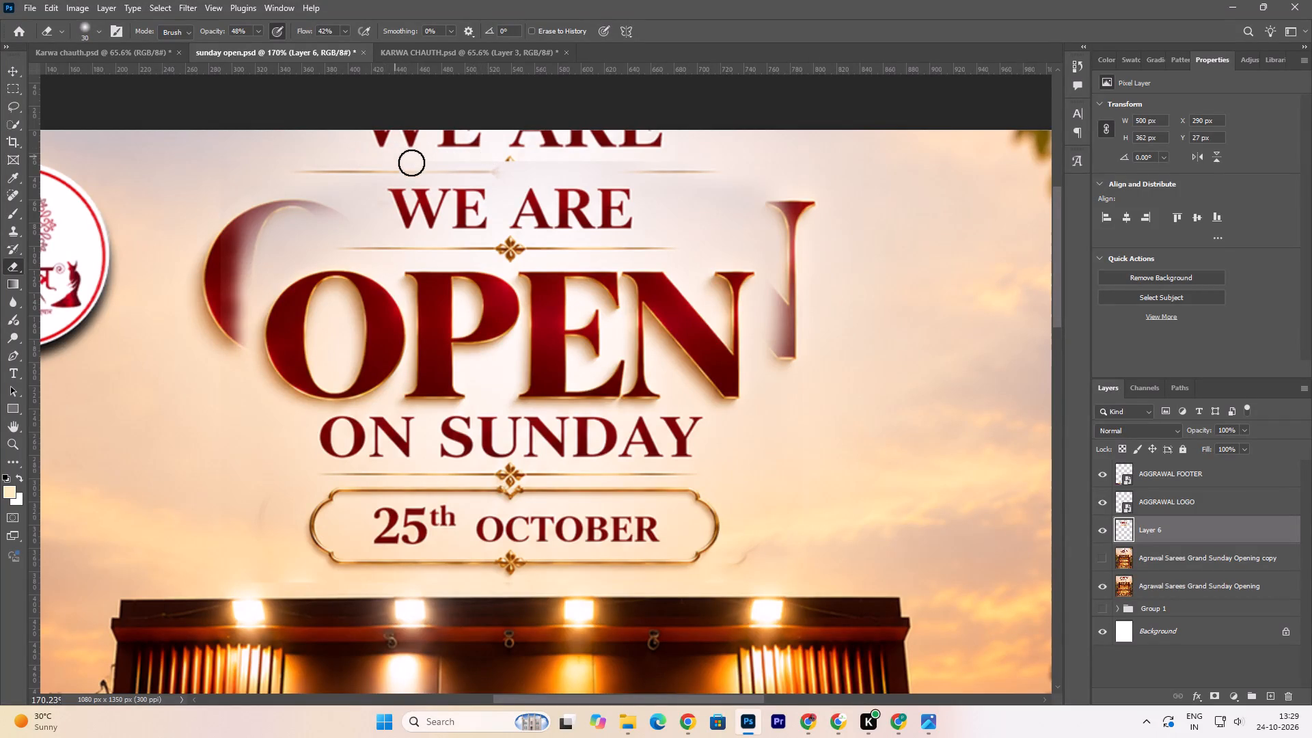
Make another eraser pass over the heading layer's top edge above "WE".
{"action": "left_click", "coordinate": [411, 163]}
{"action": "double_click", "coordinate": [415, 156]}
{"action": "left_click", "coordinate": [389, 159]}
{"action": "left_click_drag", "start_coordinate": [403, 161], "coordinate": [410, 162]}
{"action": "left_click_drag", "start_coordinate": [419, 160], "coordinate": [426, 161]}
{"action": "left_click_drag", "start_coordinate": [430, 161], "coordinate": [440, 159]}
{"action": "triple_click", "coordinate": [443, 156]}
{"action": "double_click", "coordinate": [448, 159]}
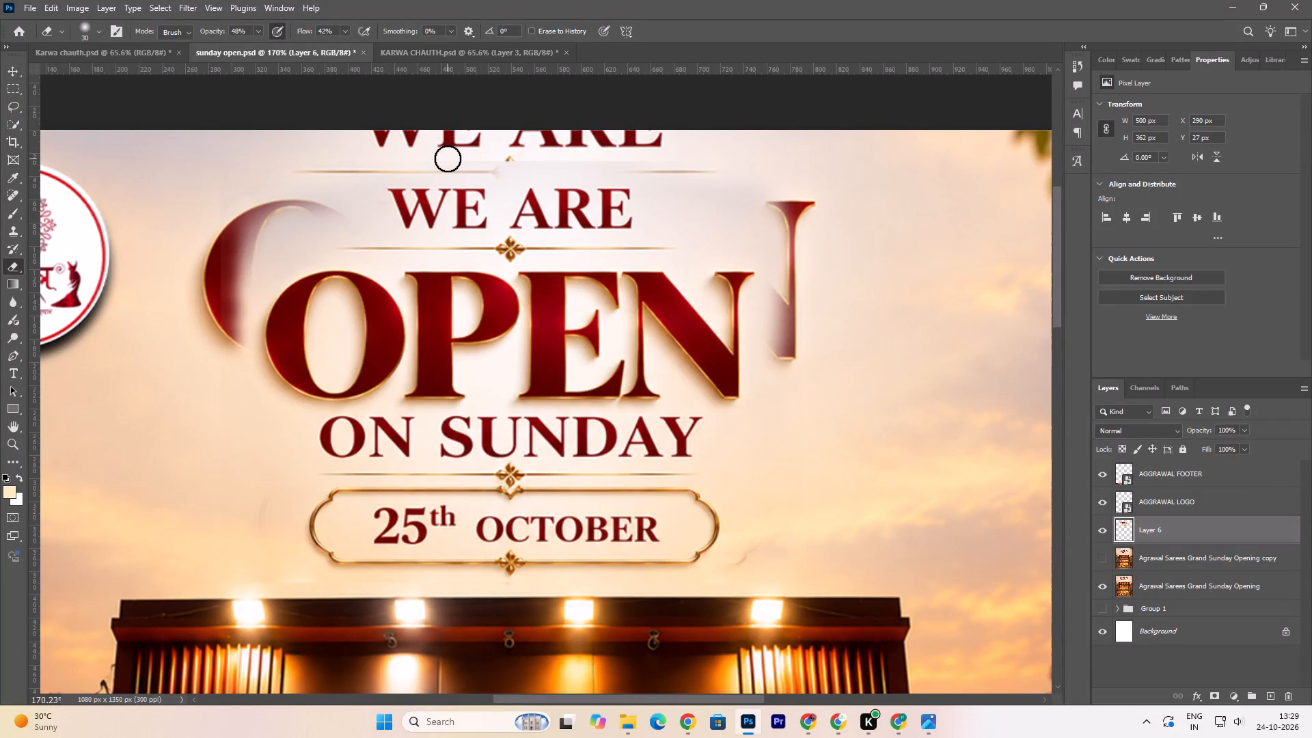
Fade the heading layer's top edge between "WE" and the background divider's central ornament, going over it in both directions.
{"action": "left_click_drag", "start_coordinate": [448, 160], "coordinate": [454, 163]}
{"action": "left_click", "coordinate": [455, 163]}
{"action": "left_click", "coordinate": [459, 163]}
{"action": "left_click", "coordinate": [463, 162]}
{"action": "double_click", "coordinate": [470, 161]}
{"action": "left_click_drag", "start_coordinate": [478, 161], "coordinate": [487, 162]}
{"action": "left_click", "coordinate": [490, 160]}
{"action": "left_click_drag", "start_coordinate": [495, 159], "coordinate": [501, 161]}
{"action": "left_click", "coordinate": [506, 161]}
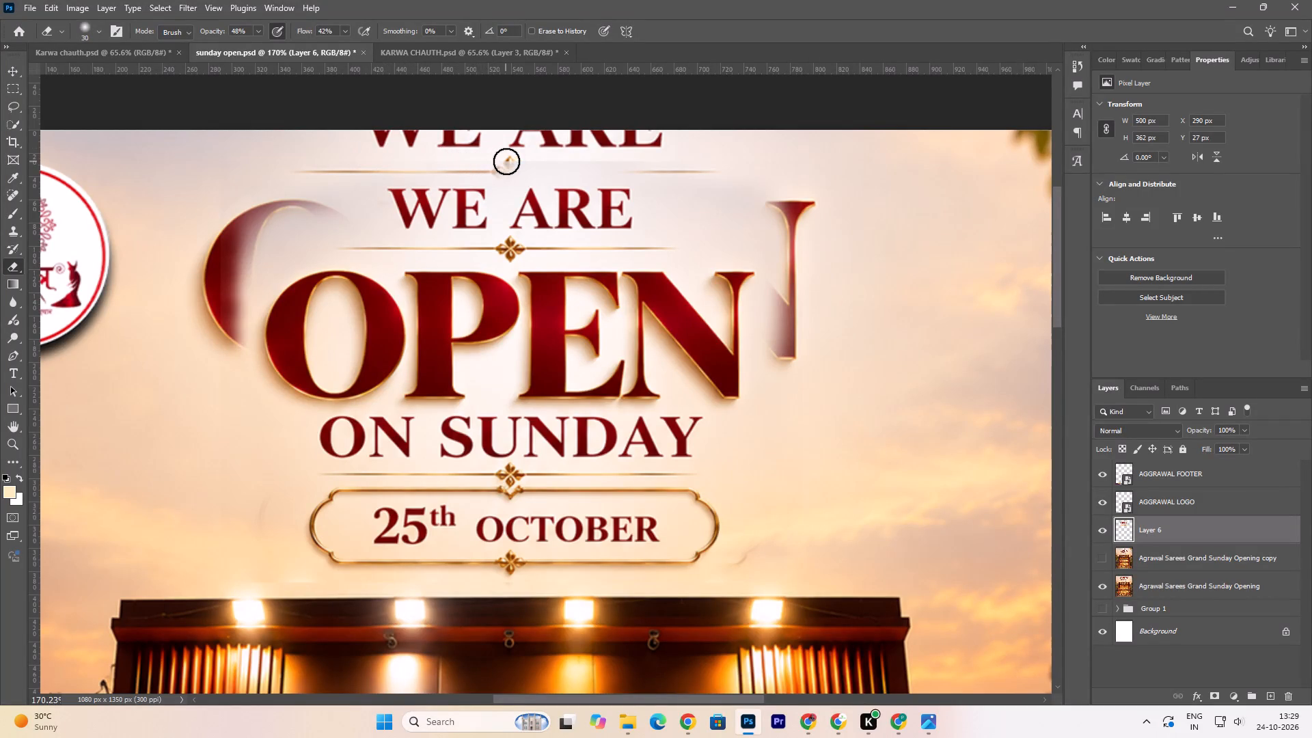
{"action": "double_click", "coordinate": [510, 161]}
{"action": "double_click", "coordinate": [487, 163]}
{"action": "double_click", "coordinate": [471, 163]}
{"action": "left_click", "coordinate": [449, 156]}
{"action": "double_click", "coordinate": [443, 162]}
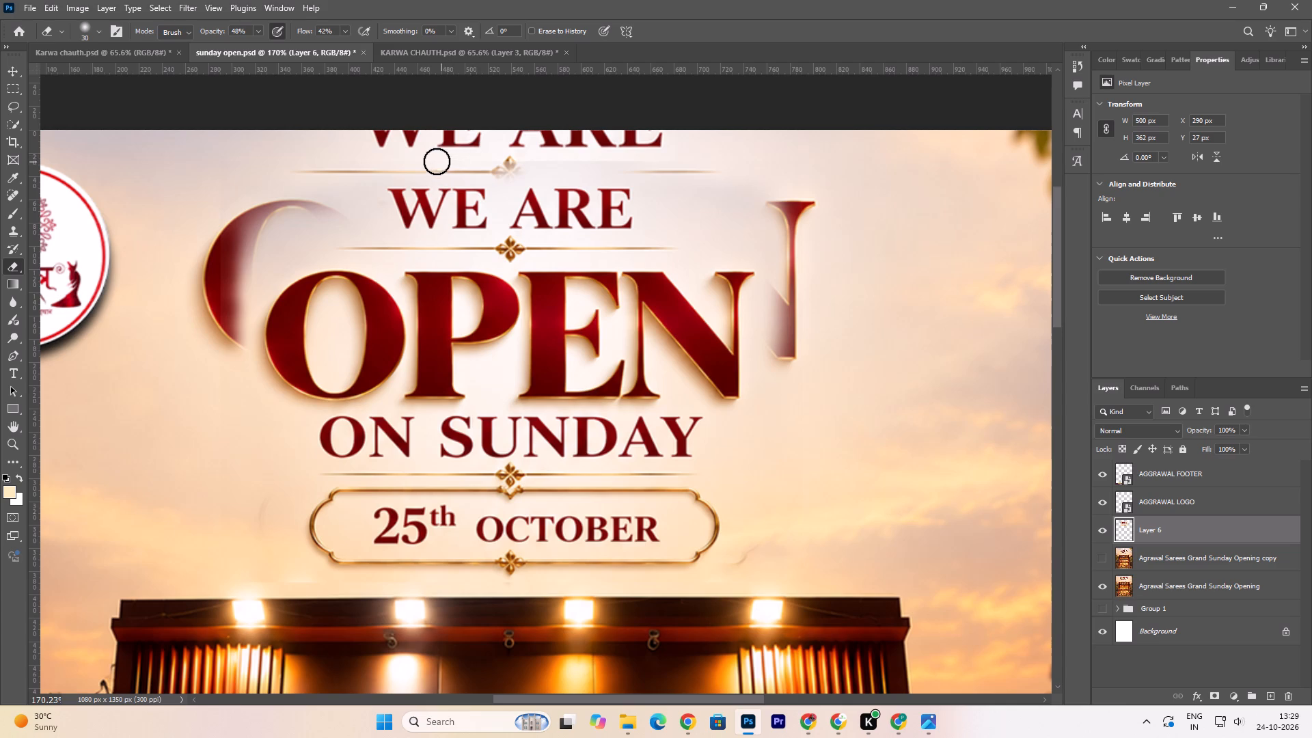
{"action": "left_click", "coordinate": [417, 156]}
Fade the heading layer's top edge from the background divider's ornament across "ARE".
{"action": "left_click_drag", "start_coordinate": [496, 162], "coordinate": [517, 167]}
{"action": "double_click", "coordinate": [523, 164]}
{"action": "left_click", "coordinate": [528, 161]}
{"action": "left_click", "coordinate": [536, 159]}
{"action": "left_click_drag", "start_coordinate": [545, 159], "coordinate": [558, 163]}
{"action": "double_click", "coordinate": [559, 162]}
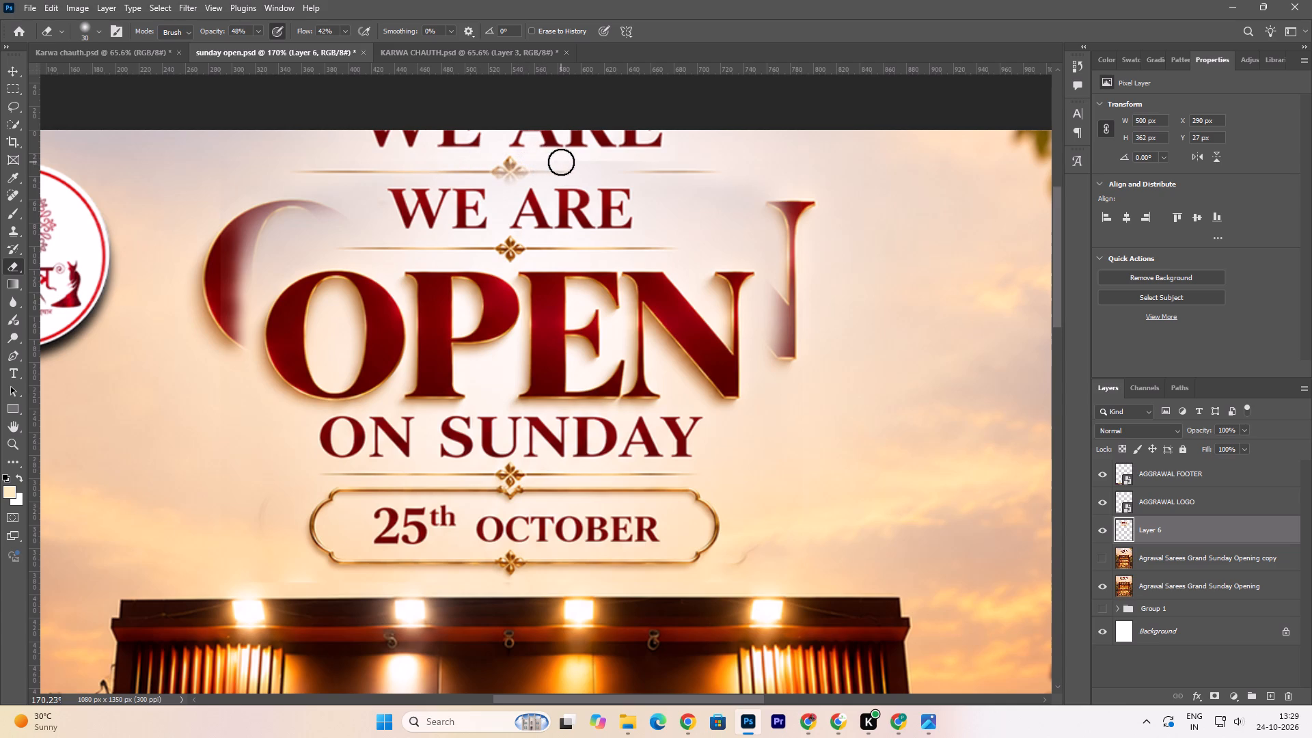
{"action": "left_click", "coordinate": [549, 159]}
{"action": "left_click", "coordinate": [540, 159]}
{"action": "left_click_drag", "start_coordinate": [540, 159], "coordinate": [671, 164]}
{"action": "double_click", "coordinate": [629, 156]}
{"action": "left_click", "coordinate": [616, 157]}
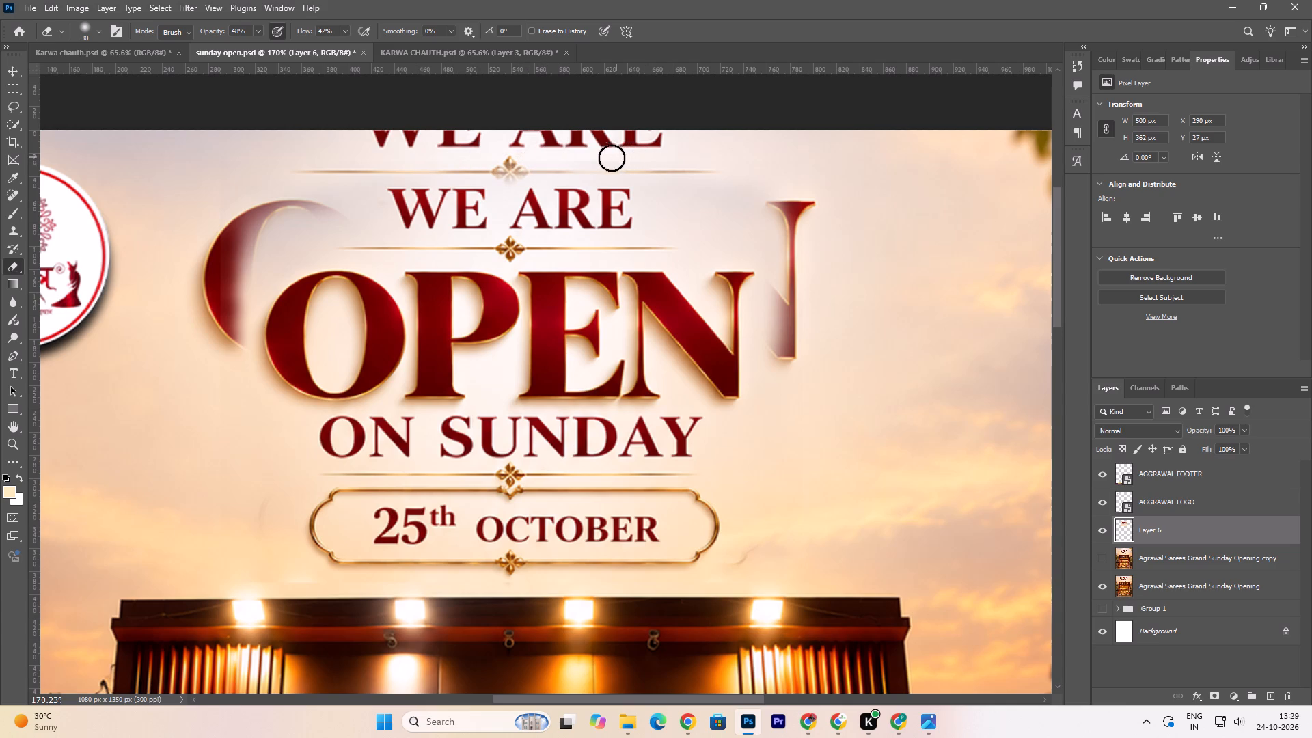
Erase more of the remaining seam along the heading layer's top edge above "ARE".
{"action": "left_click", "coordinate": [604, 160]}
{"action": "left_click", "coordinate": [593, 160]}
{"action": "left_click", "coordinate": [588, 159]}
{"action": "double_click", "coordinate": [569, 157]}
{"action": "left_click_drag", "start_coordinate": [566, 161], "coordinate": [575, 163]}
{"action": "left_click", "coordinate": [575, 162]}
{"action": "double_click", "coordinate": [582, 160]}
{"action": "left_click", "coordinate": [588, 161]}
{"action": "left_click_drag", "start_coordinate": [593, 161], "coordinate": [594, 161]}
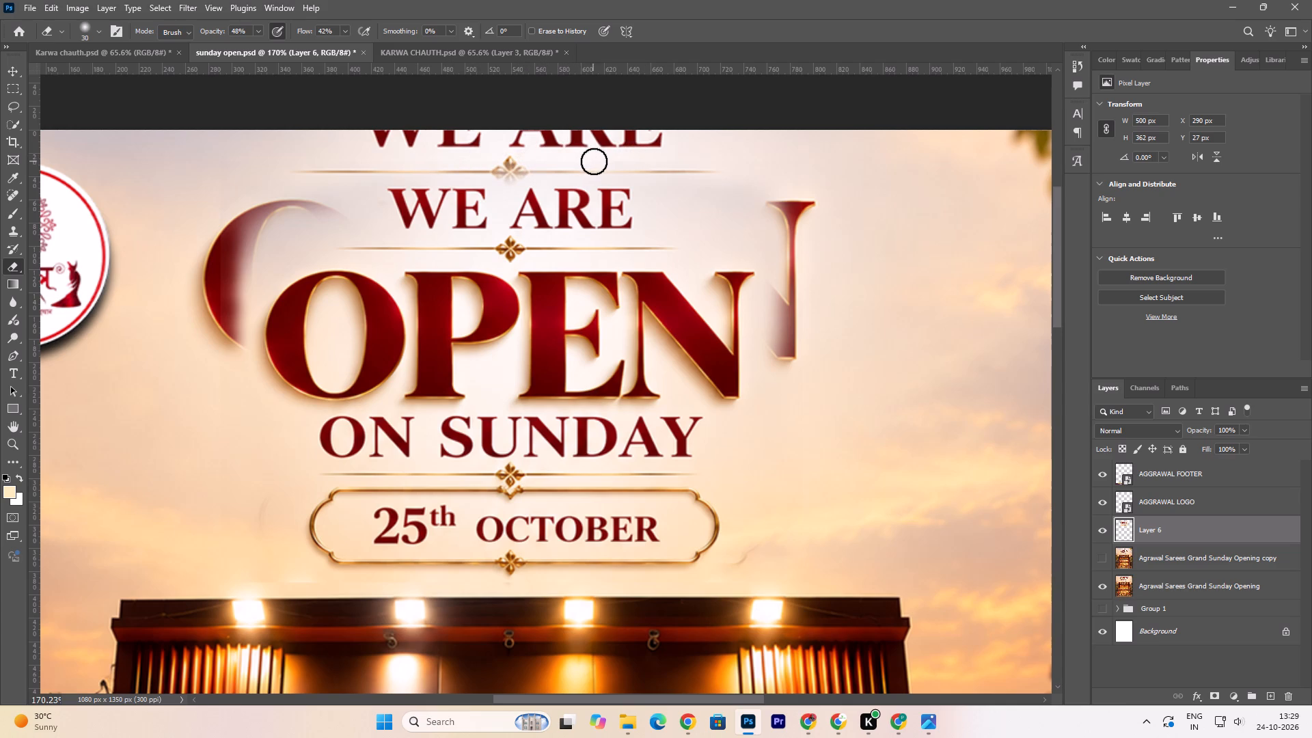
{"action": "left_click_drag", "start_coordinate": [594, 161], "coordinate": [599, 163]}
{"action": "left_click", "coordinate": [600, 163]}
{"action": "left_click", "coordinate": [610, 163]}
{"action": "left_click_drag", "start_coordinate": [610, 163], "coordinate": [617, 163]}
{"action": "left_click", "coordinate": [625, 160]}
Make a final eraser pass along the heading layer's top edge from the ornament to past the "E" of "ARE".
{"action": "left_click", "coordinate": [558, 156]}
{"action": "left_click", "coordinate": [537, 159]}
{"action": "left_click_drag", "start_coordinate": [528, 159], "coordinate": [569, 161]}
{"action": "left_click_drag", "start_coordinate": [573, 161], "coordinate": [609, 162]}
{"action": "left_click_drag", "start_coordinate": [612, 161], "coordinate": [635, 159]}
{"action": "left_click_drag", "start_coordinate": [640, 156], "coordinate": [657, 160]}
{"action": "left_click_drag", "start_coordinate": [657, 160], "coordinate": [659, 159]}
{"action": "left_click_drag", "start_coordinate": [667, 157], "coordinate": [682, 163]}
Fade the heading layer's bottom-left corner between the date frame and the storefront's first roof light.
{"action": "scroll", "coordinate": [836, 472], "scroll_direction": "down", "scroll_amount": 6}
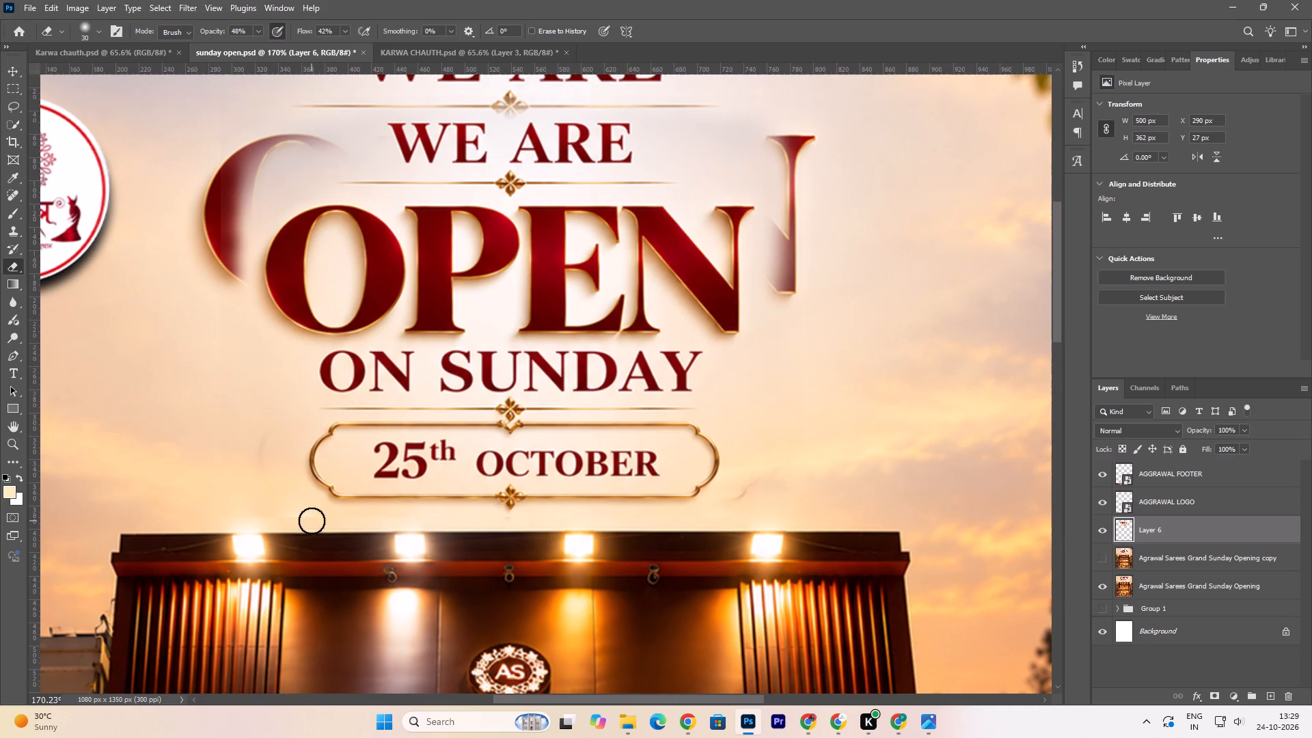
{"action": "left_click", "coordinate": [312, 521]}
{"action": "left_click", "coordinate": [301, 518]}
{"action": "left_click", "coordinate": [297, 512]}
{"action": "triple_click", "coordinate": [303, 516]}
{"action": "left_click", "coordinate": [301, 516]}
{"action": "double_click", "coordinate": [293, 516]}
{"action": "double_click", "coordinate": [283, 519]}
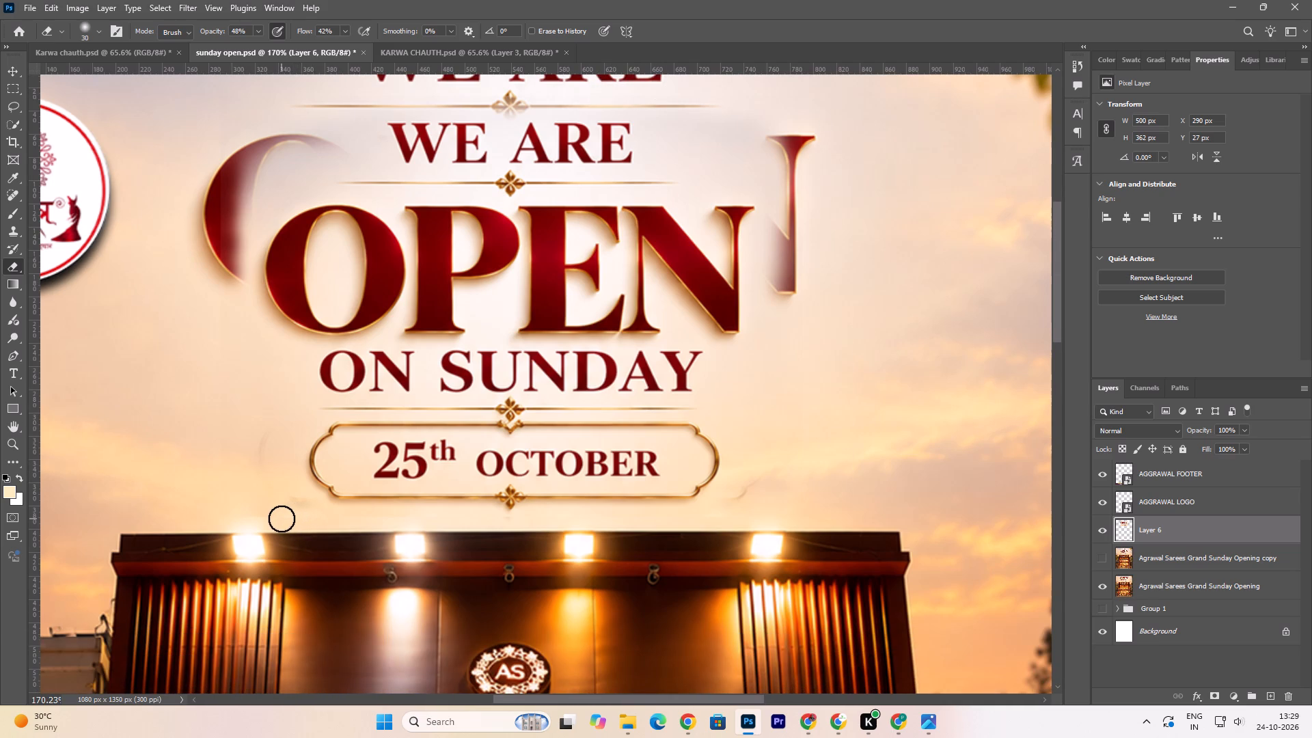
{"action": "triple_click", "coordinate": [272, 519]}
{"action": "left_click", "coordinate": [267, 519]}
{"action": "left_click", "coordinate": [263, 517]}
{"action": "double_click", "coordinate": [259, 515]}
{"action": "left_click", "coordinate": [247, 515]}
{"action": "left_click", "coordinate": [239, 516]}
{"action": "left_click_drag", "start_coordinate": [239, 515], "coordinate": [275, 520]}
{"action": "left_click", "coordinate": [278, 521]}
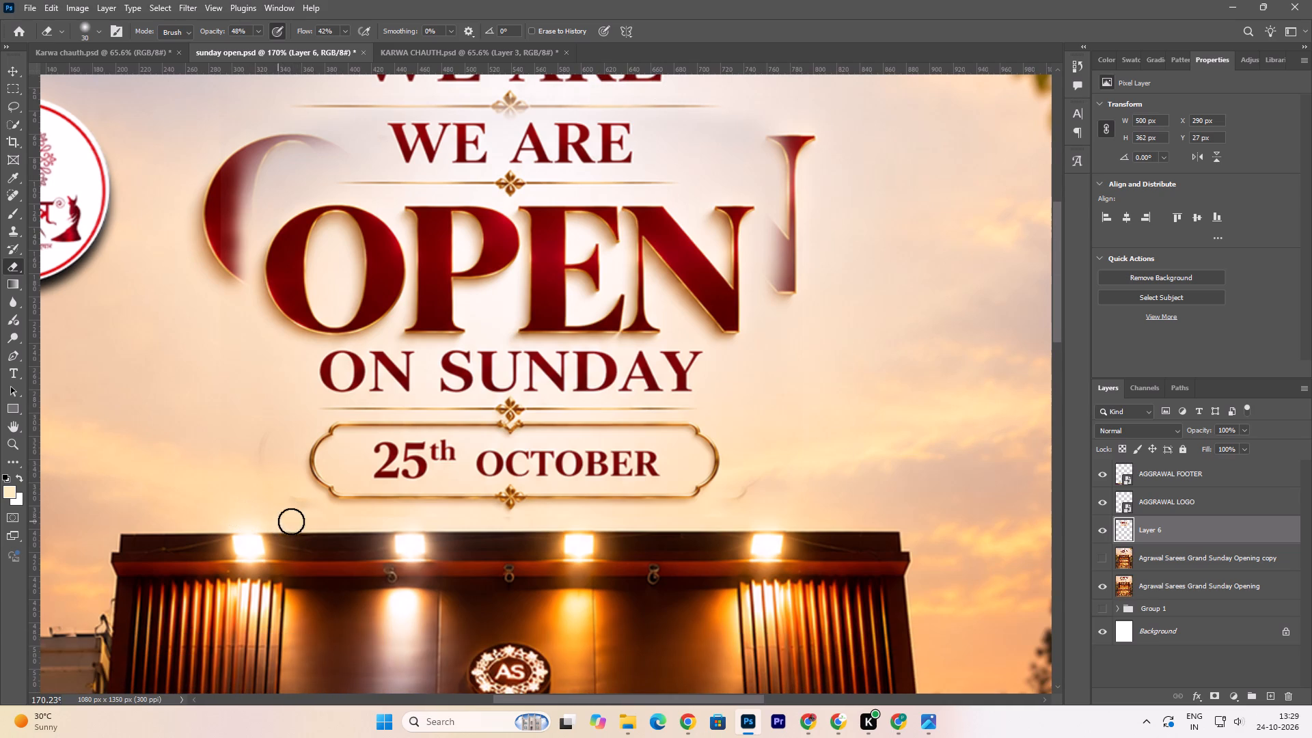
{"action": "left_click", "coordinate": [295, 523]}
Fade the heading layer's bottom edge below the left part of the date frame, up to the second roof light.
{"action": "left_click", "coordinate": [325, 518]}
{"action": "left_click_drag", "start_coordinate": [329, 519], "coordinate": [336, 523]}
{"action": "left_click_drag", "start_coordinate": [338, 524], "coordinate": [364, 527]}
{"action": "left_click", "coordinate": [372, 525]}
{"action": "left_click_drag", "start_coordinate": [372, 525], "coordinate": [358, 525]}
{"action": "left_click", "coordinate": [346, 523]}
{"action": "left_click_drag", "start_coordinate": [366, 520], "coordinate": [373, 520]}
{"action": "left_click", "coordinate": [375, 521]}
{"action": "left_click_drag", "start_coordinate": [381, 521], "coordinate": [387, 524]}
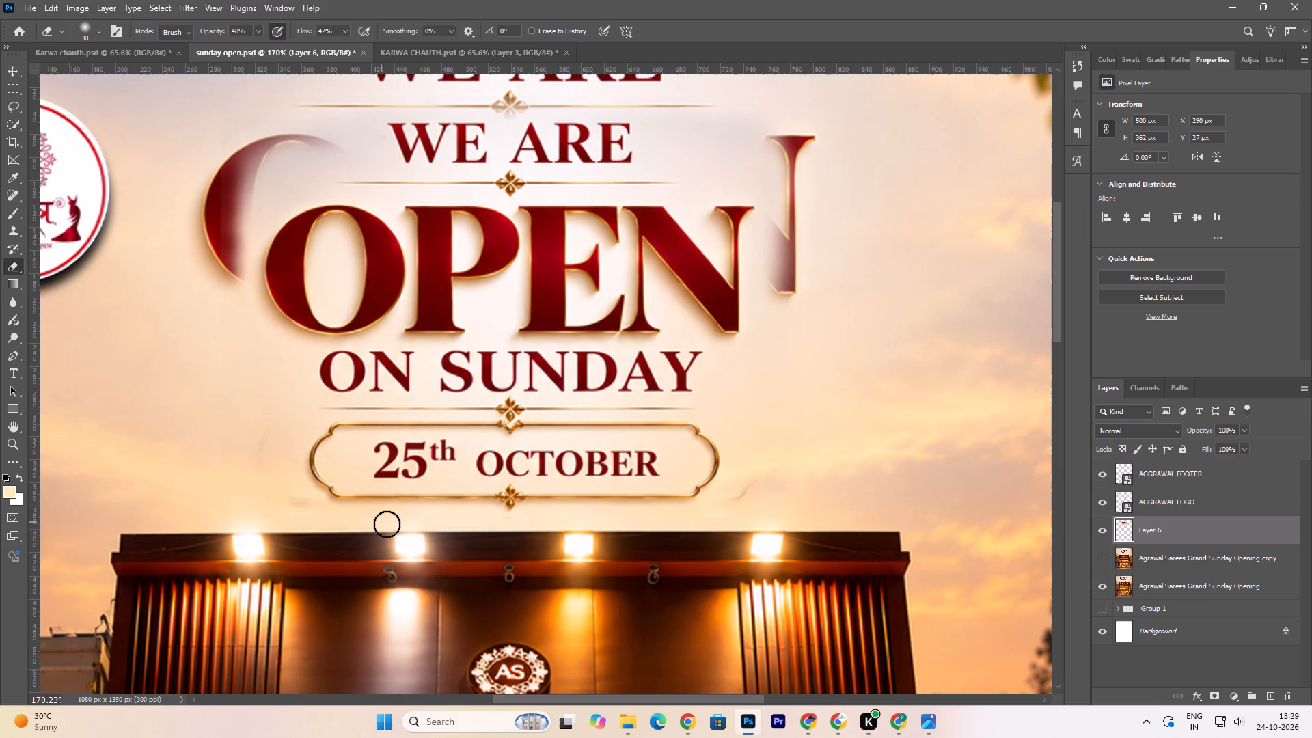
{"action": "left_click_drag", "start_coordinate": [387, 524], "coordinate": [390, 525]}
{"action": "left_click_drag", "start_coordinate": [391, 525], "coordinate": [400, 525]}
{"action": "left_click", "coordinate": [400, 524]}
Fade the heading layer's bottom edge around the storefront's second roof light, below "25th".
{"action": "left_click_drag", "start_coordinate": [404, 521], "coordinate": [411, 522]}
{"action": "left_click_drag", "start_coordinate": [411, 522], "coordinate": [429, 523]}
{"action": "left_click", "coordinate": [434, 523]}
{"action": "left_click", "coordinate": [438, 521]}
{"action": "left_click_drag", "start_coordinate": [441, 521], "coordinate": [432, 523]}
{"action": "left_click_drag", "start_coordinate": [420, 522], "coordinate": [413, 523]}
{"action": "left_click", "coordinate": [400, 522]}
{"action": "double_click", "coordinate": [392, 522]}
{"action": "left_click_drag", "start_coordinate": [388, 520], "coordinate": [398, 520]}
{"action": "left_click_drag", "start_coordinate": [408, 520], "coordinate": [418, 523]}
Fade the middle of the heading layer's bottom edge, beneath the date frame's lower ornament.
{"action": "left_click", "coordinate": [605, 523]}
{"action": "left_click", "coordinate": [560, 523]}
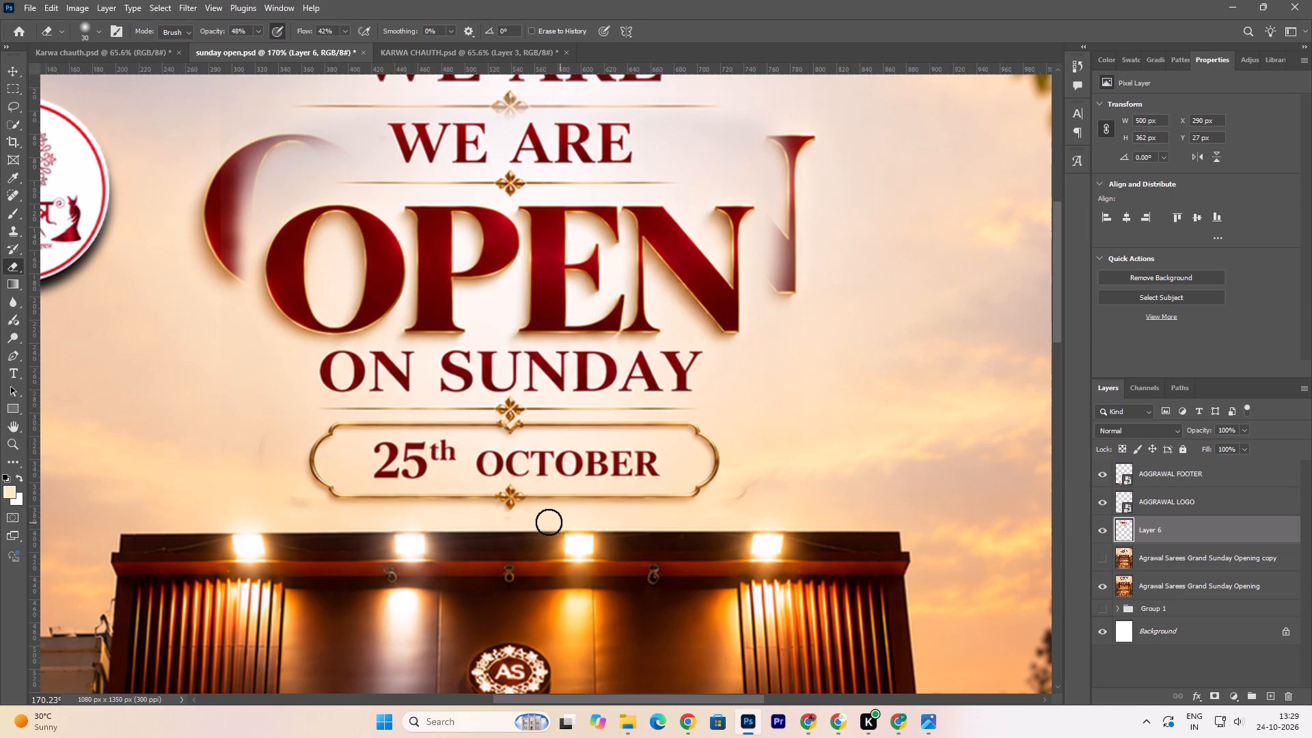
{"action": "left_click", "coordinate": [549, 522]}
{"action": "double_click", "coordinate": [513, 524]}
{"action": "left_click", "coordinate": [498, 528]}
{"action": "triple_click", "coordinate": [503, 529]}
{"action": "left_click_drag", "start_coordinate": [506, 528], "coordinate": [498, 532]}
{"action": "left_click", "coordinate": [485, 521]}
{"action": "left_click_drag", "start_coordinate": [485, 521], "coordinate": [534, 536]}
Fade the heading layer's bottom edge below the right half of the date frame, beneath "OCTOBER".
{"action": "left_click_drag", "start_coordinate": [616, 528], "coordinate": [631, 525]}
{"action": "left_click", "coordinate": [633, 523]}
{"action": "left_click", "coordinate": [625, 520]}
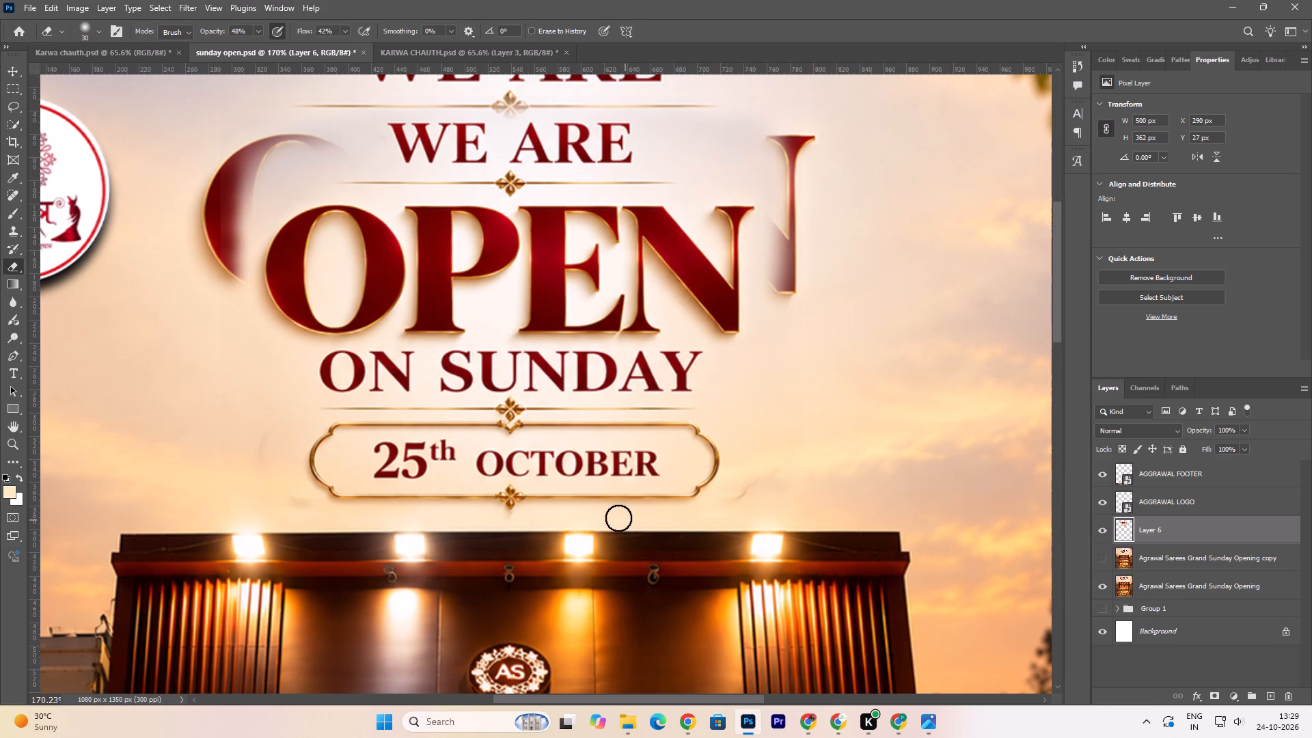
{"action": "left_click", "coordinate": [618, 518]}
{"action": "left_click_drag", "start_coordinate": [622, 520], "coordinate": [636, 521]}
{"action": "left_click_drag", "start_coordinate": [643, 520], "coordinate": [657, 520]}
{"action": "left_click", "coordinate": [676, 518]}
{"action": "left_click_drag", "start_coordinate": [704, 517], "coordinate": [714, 518]}
{"action": "left_click", "coordinate": [719, 516]}
{"action": "left_click_drag", "start_coordinate": [722, 517], "coordinate": [687, 524]}
{"action": "left_click_drag", "start_coordinate": [668, 523], "coordinate": [662, 523]}
{"action": "left_click_drag", "start_coordinate": [639, 523], "coordinate": [623, 525]}
{"action": "left_click", "coordinate": [599, 525]}
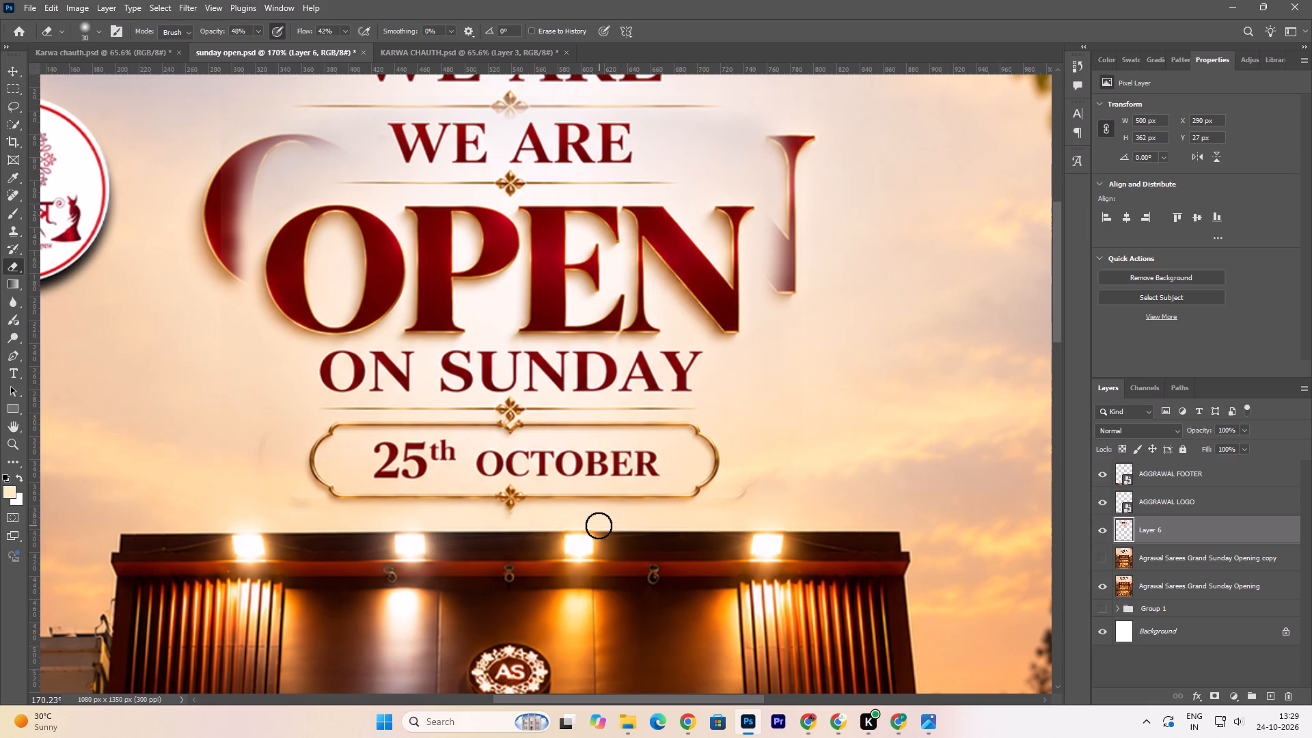
Finish fading the heading layer's bottom edge out to its bottom-right corner beyond the date frame.
{"action": "left_click", "coordinate": [594, 525]}
{"action": "left_click", "coordinate": [649, 517]}
{"action": "left_click_drag", "start_coordinate": [664, 517], "coordinate": [683, 521]}
{"action": "left_click_drag", "start_coordinate": [689, 519], "coordinate": [707, 522]}
{"action": "double_click", "coordinate": [710, 521]}
{"action": "left_click", "coordinate": [758, 506]}
{"action": "left_click", "coordinate": [767, 504]}
Hide Layer 6 and make the Agrawal Sarees Grand Sunday Opening layer active.
{"action": "left_click", "coordinate": [1102, 529]}
{"action": "left_click", "coordinate": [1147, 588]}
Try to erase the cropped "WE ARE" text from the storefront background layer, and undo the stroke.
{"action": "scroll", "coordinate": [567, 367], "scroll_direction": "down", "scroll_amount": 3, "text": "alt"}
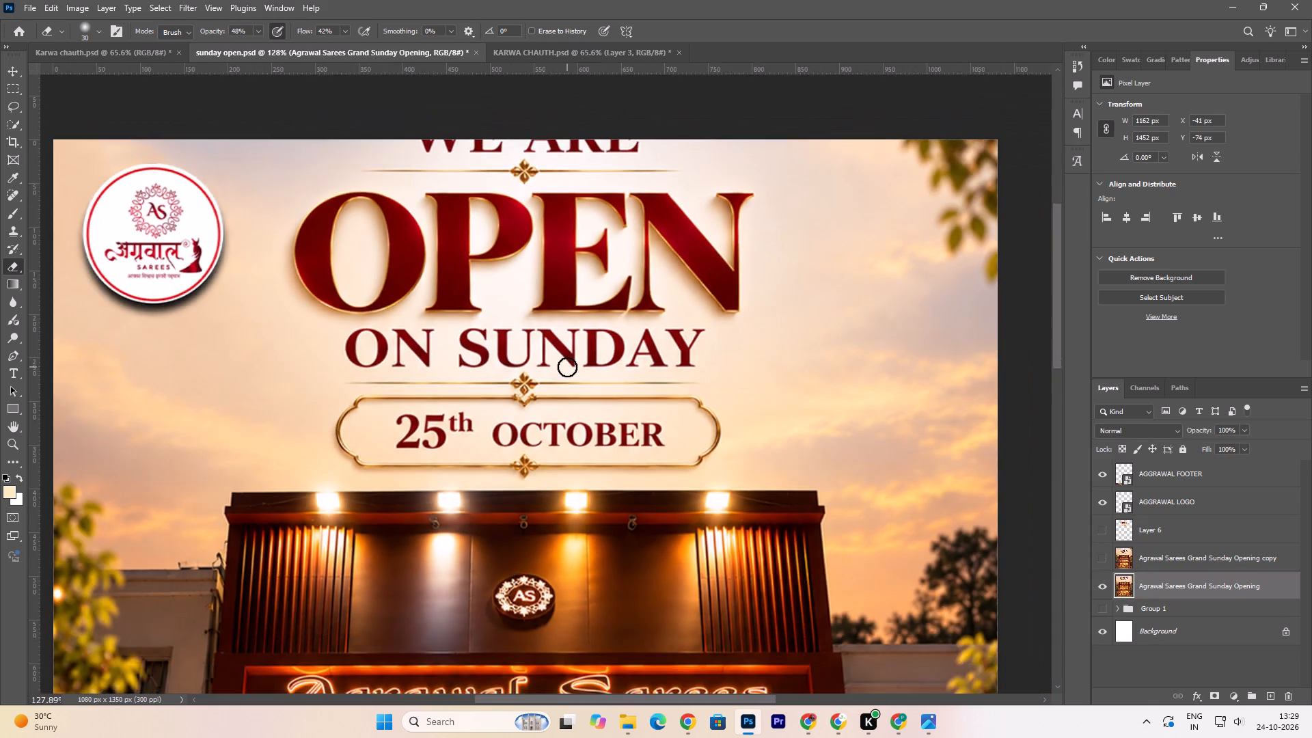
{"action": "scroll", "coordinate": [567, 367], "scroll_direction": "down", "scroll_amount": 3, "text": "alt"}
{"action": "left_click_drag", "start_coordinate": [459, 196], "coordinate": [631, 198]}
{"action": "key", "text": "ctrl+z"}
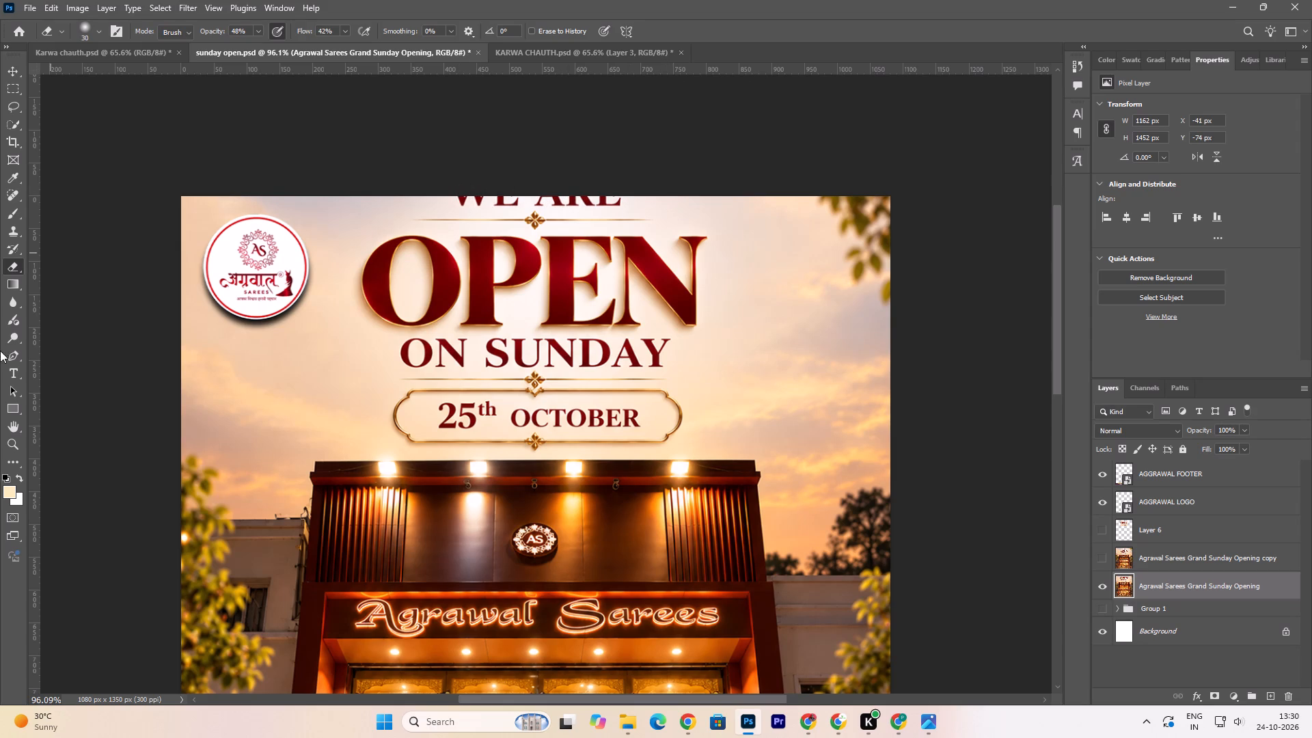
Paint over the cropped "WE ARE" text on the storefront background layer with the Spot Healing Brush.
{"action": "left_click", "coordinate": [17, 195]}
{"action": "left_click_drag", "start_coordinate": [459, 199], "coordinate": [624, 202]}
{"action": "left_click_drag", "start_coordinate": [470, 202], "coordinate": [622, 198]}
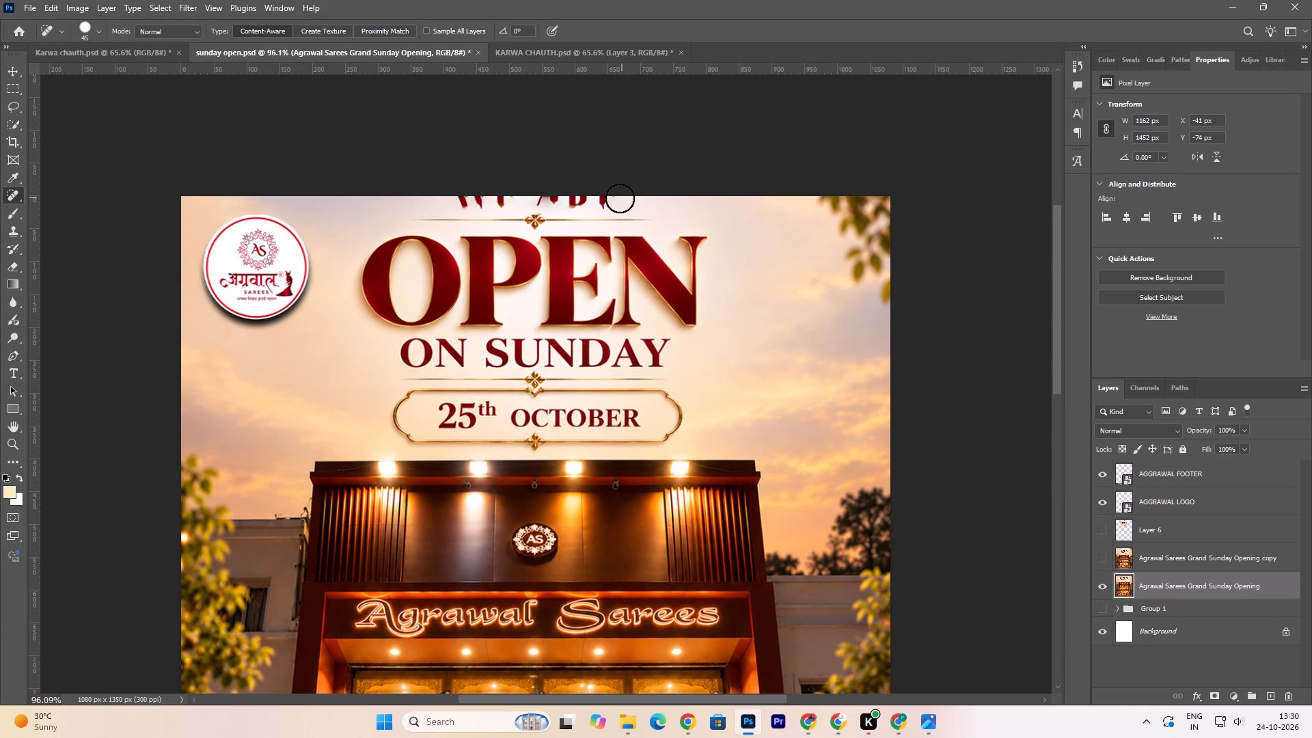
{"action": "left_click", "coordinate": [470, 202]}
{"action": "double_click", "coordinate": [461, 200]}
{"action": "left_click", "coordinate": [472, 197]}
{"action": "left_click_drag", "start_coordinate": [472, 197], "coordinate": [478, 197]}
{"action": "left_click_drag", "start_coordinate": [478, 197], "coordinate": [480, 197]}
{"action": "double_click", "coordinate": [496, 197]}
Remove the ornamental divider line above "OPEN" from the storefront background layer with the Spot Healing Brush.
{"action": "left_click_drag", "start_coordinate": [427, 219], "coordinate": [625, 218]}
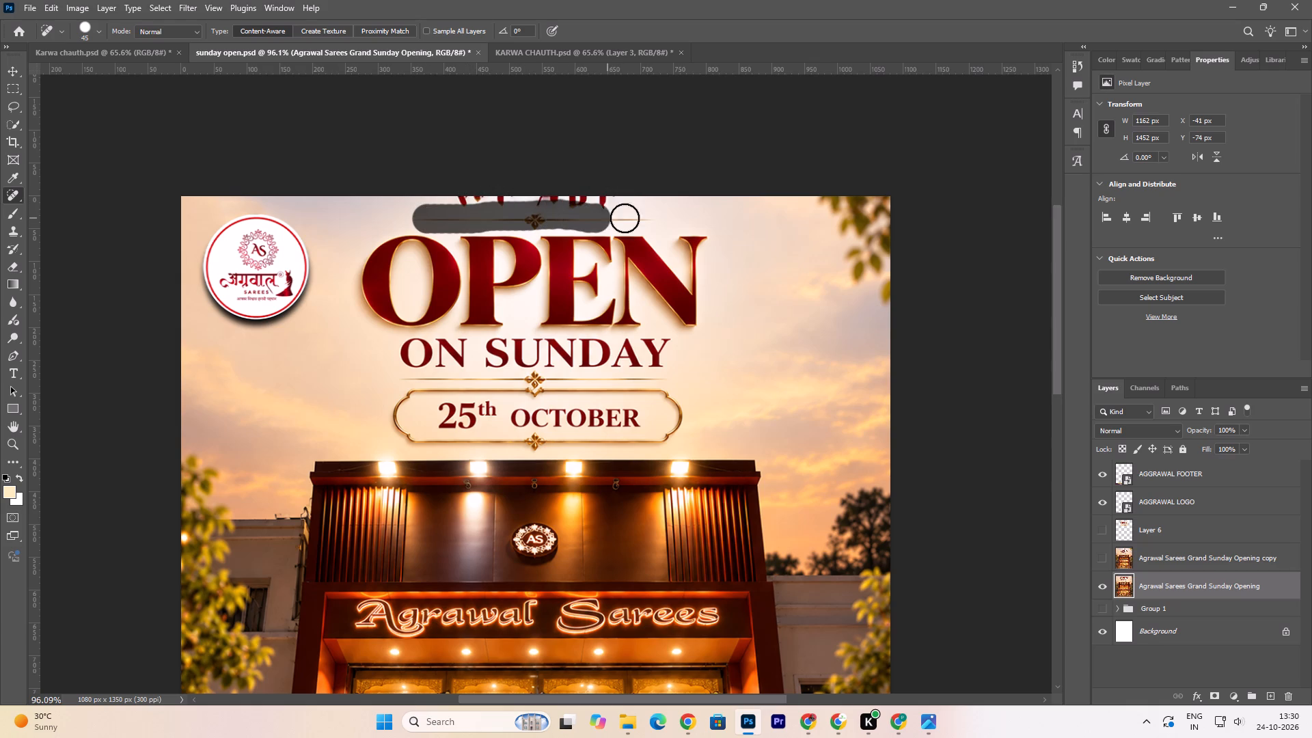
{"action": "left_click_drag", "start_coordinate": [625, 218], "coordinate": [648, 218]}
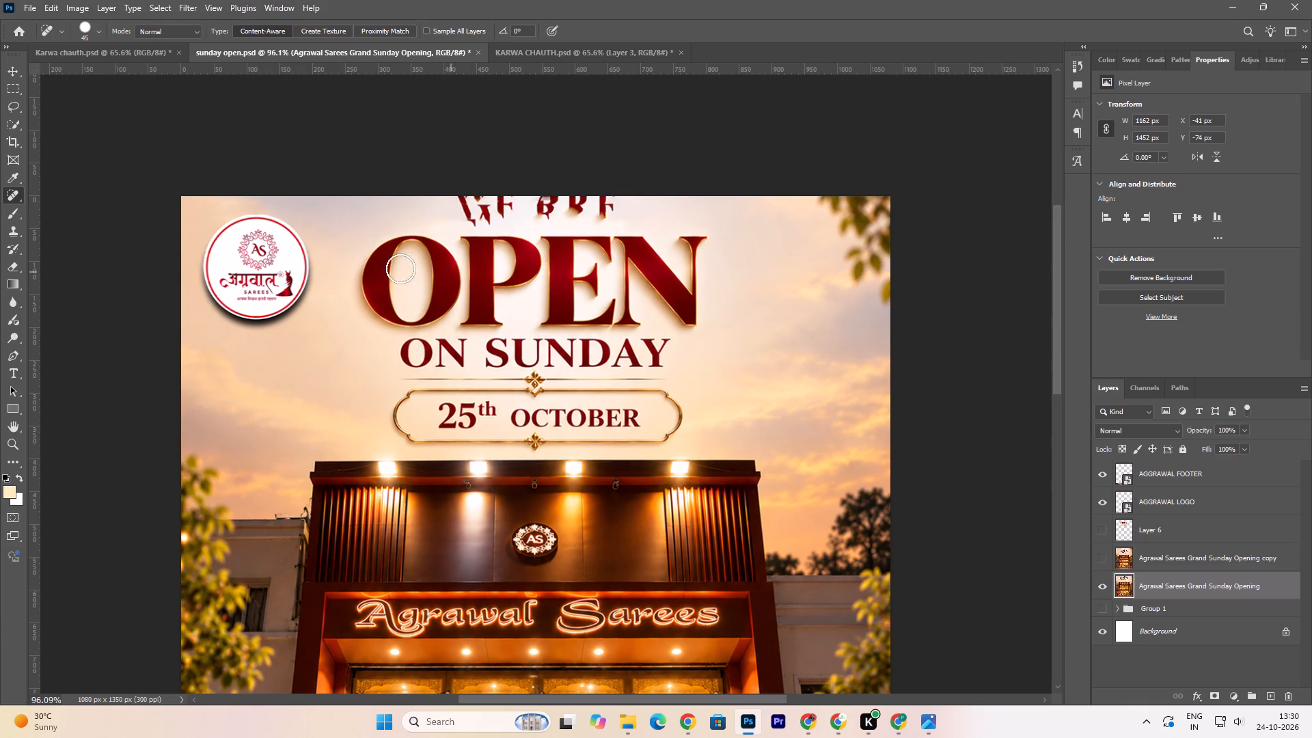
Paint over the "O" of "OPEN" on the storefront background layer with the Spot Healing Brush.
{"action": "left_click_drag", "start_coordinate": [415, 242], "coordinate": [442, 274]}
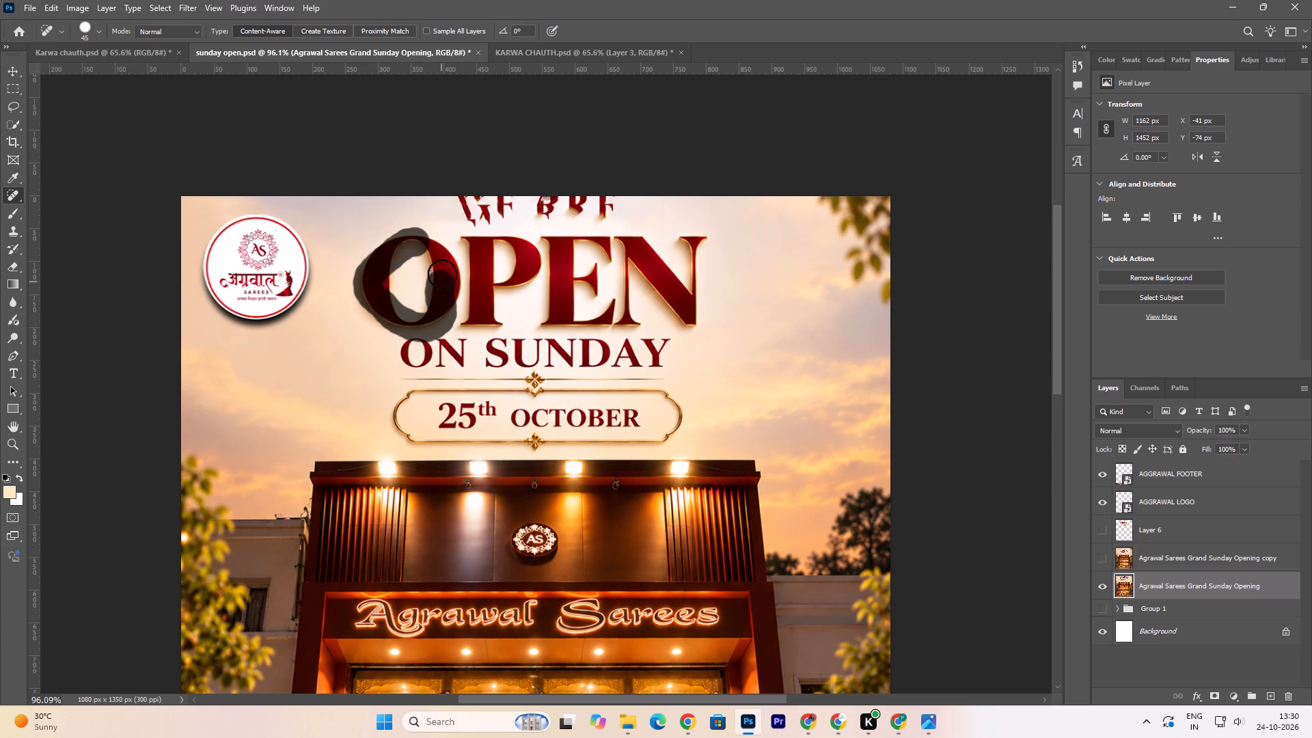
{"action": "left_click_drag", "start_coordinate": [442, 274], "coordinate": [434, 265]}
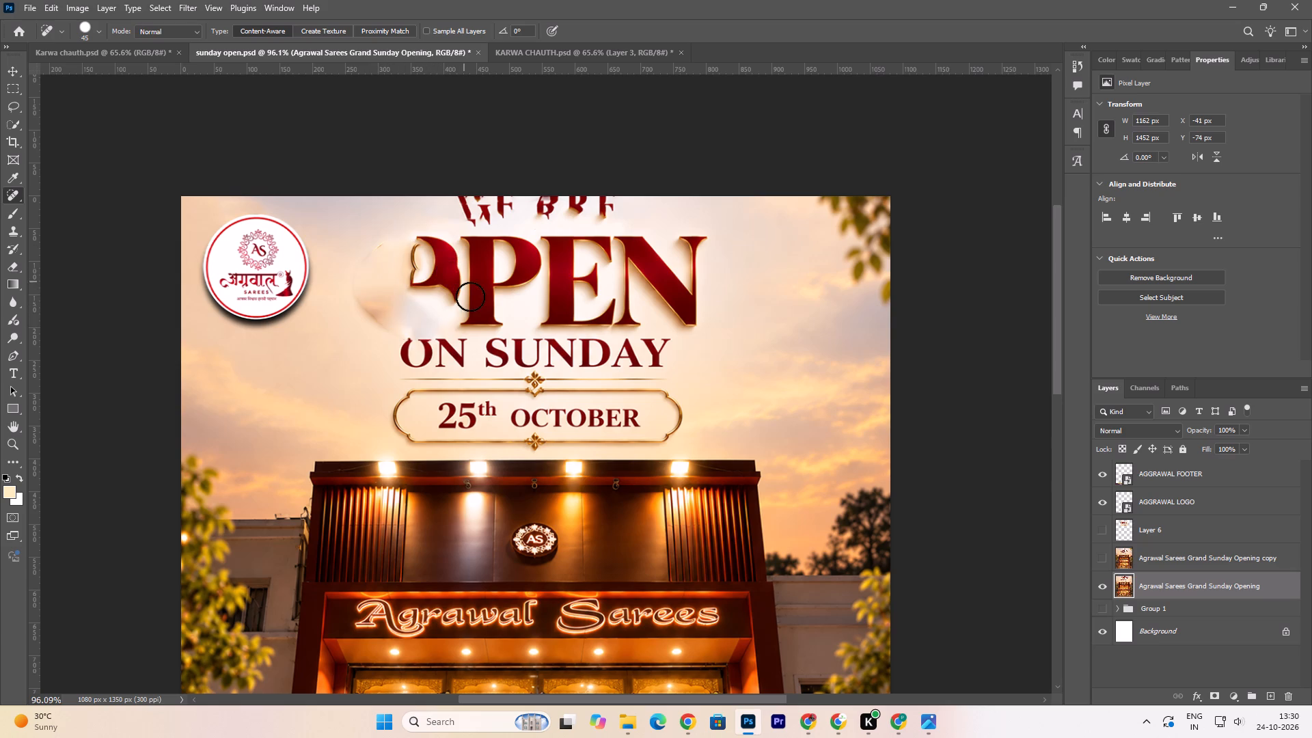
{"action": "left_click_drag", "start_coordinate": [388, 232], "coordinate": [374, 328]}
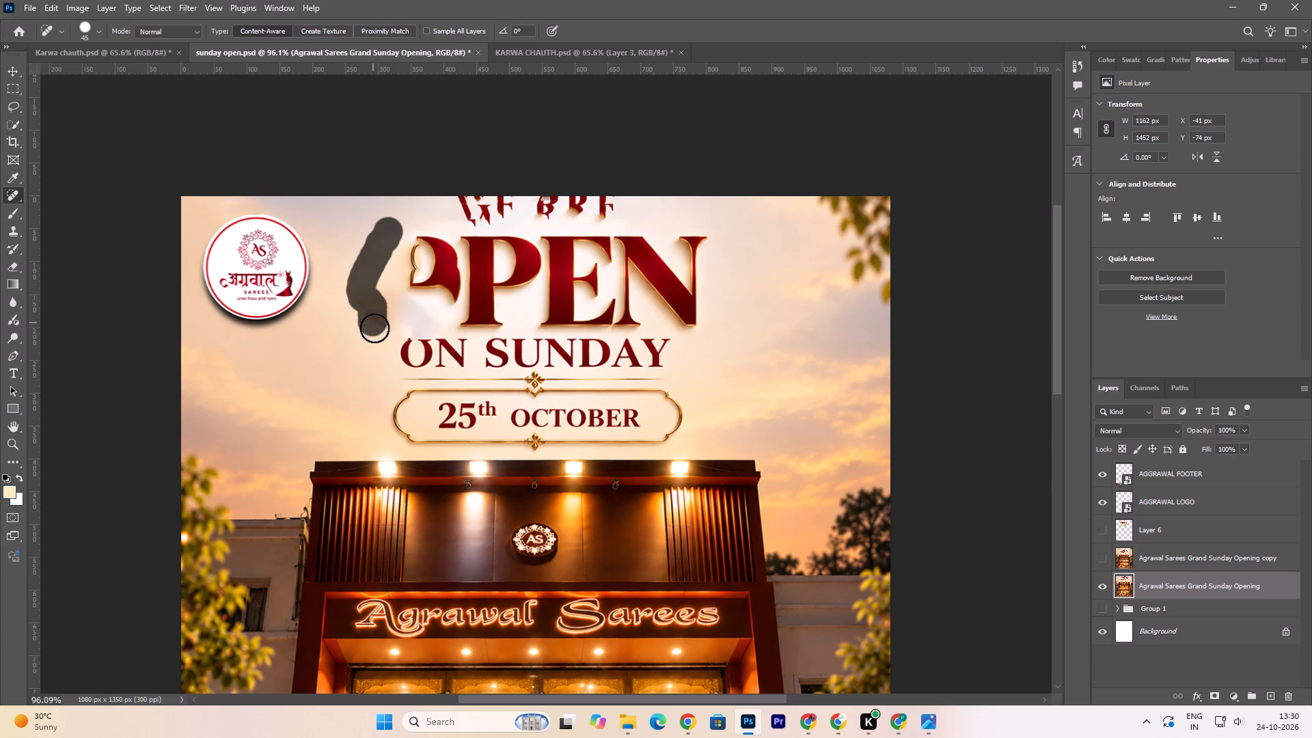
{"action": "left_click_drag", "start_coordinate": [374, 328], "coordinate": [374, 325]}
{"action": "left_click_drag", "start_coordinate": [374, 297], "coordinate": [389, 333]}
{"action": "left_click_drag", "start_coordinate": [381, 232], "coordinate": [379, 331]}
Paint over the ends and lower edge of the "25th OCTOBER" frame on the storefront background with the Spot Healing Brush.
{"action": "left_click_drag", "start_coordinate": [399, 420], "coordinate": [417, 432]}
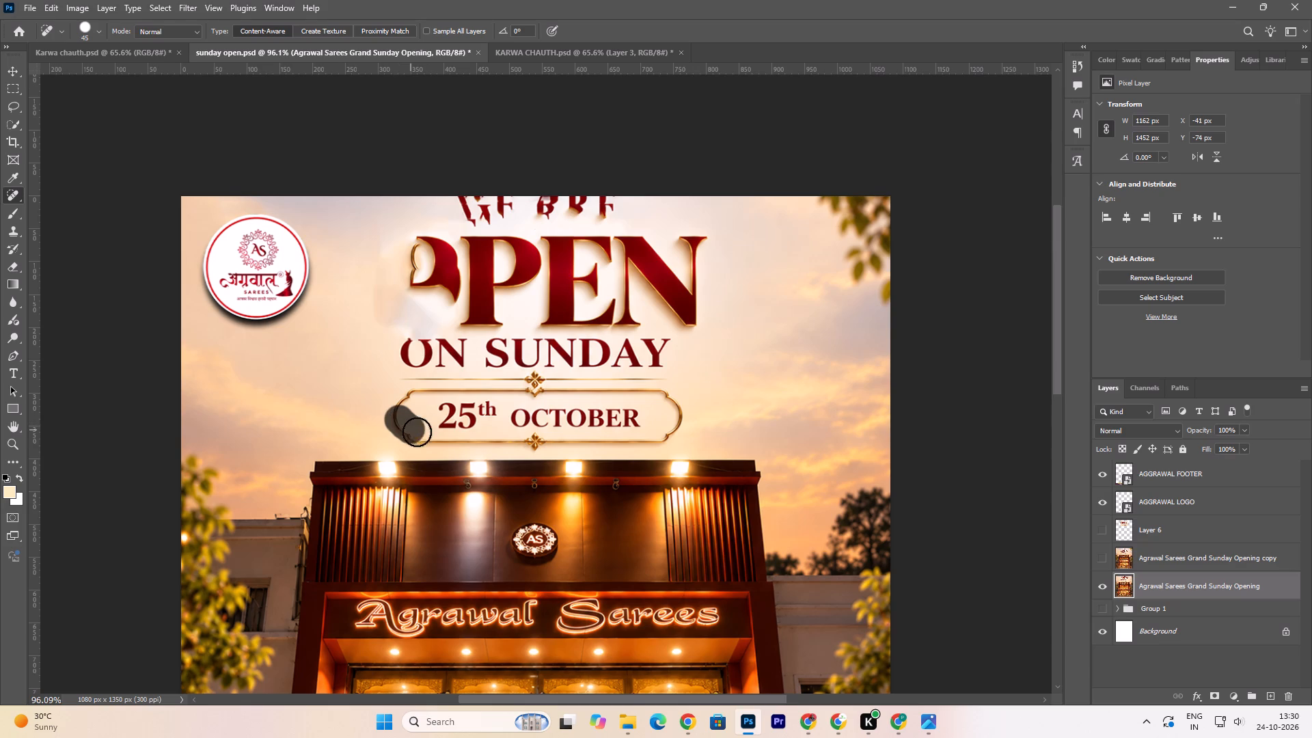
{"action": "left_click_drag", "start_coordinate": [417, 432], "coordinate": [420, 428]}
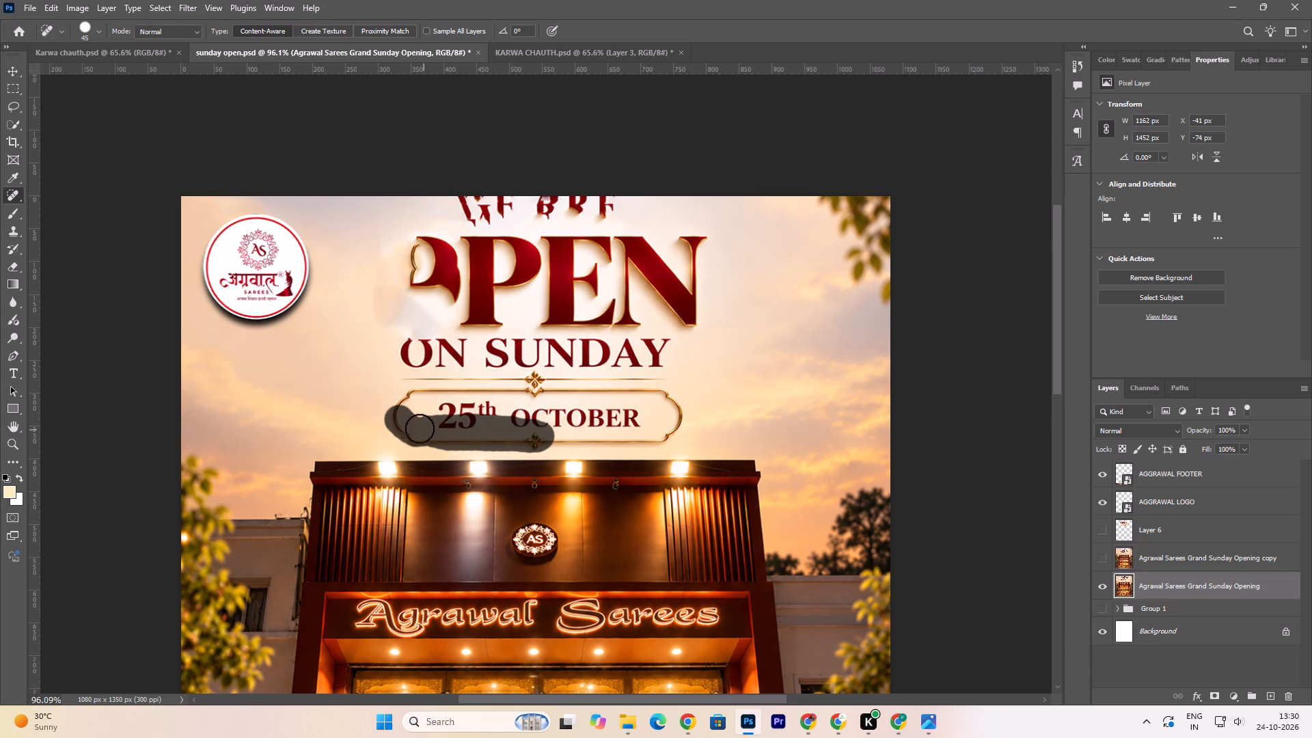
{"action": "left_click_drag", "start_coordinate": [420, 428], "coordinate": [407, 424]}
{"action": "left_click_drag", "start_coordinate": [459, 439], "coordinate": [574, 430]}
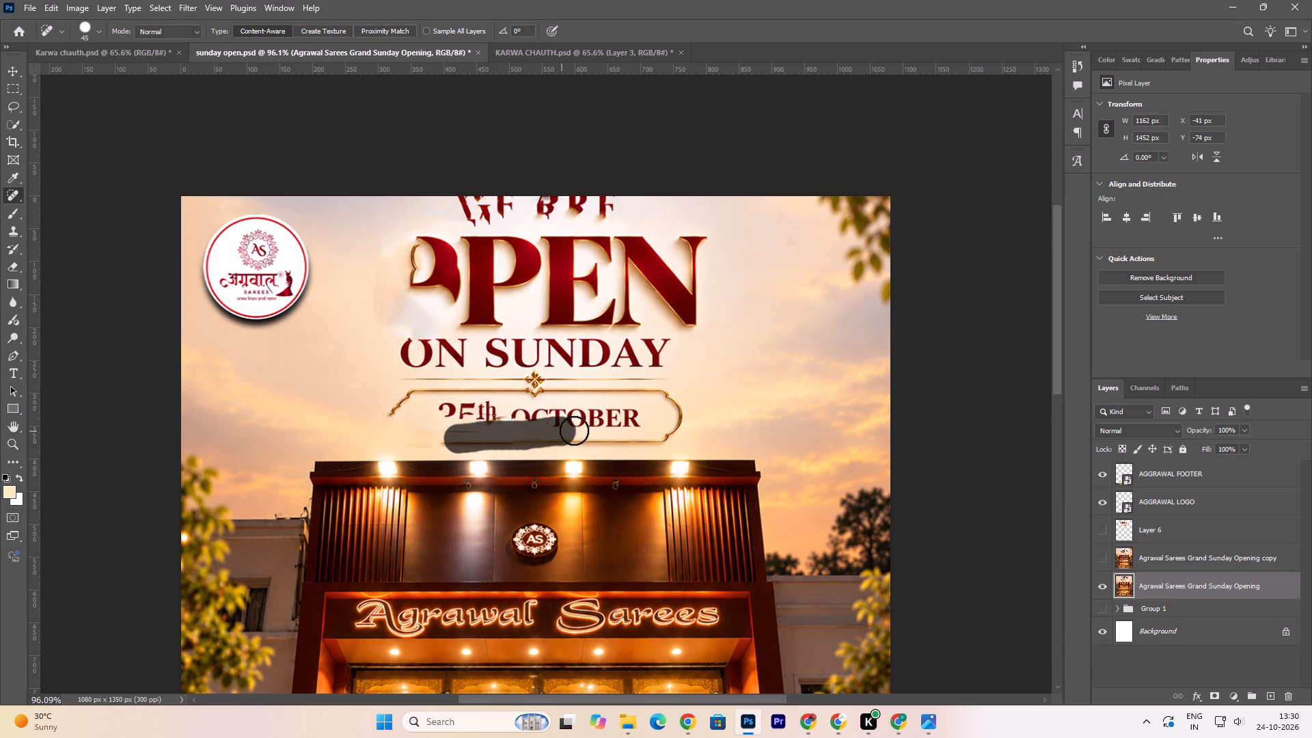
{"action": "left_click_drag", "start_coordinate": [574, 430], "coordinate": [661, 395]}
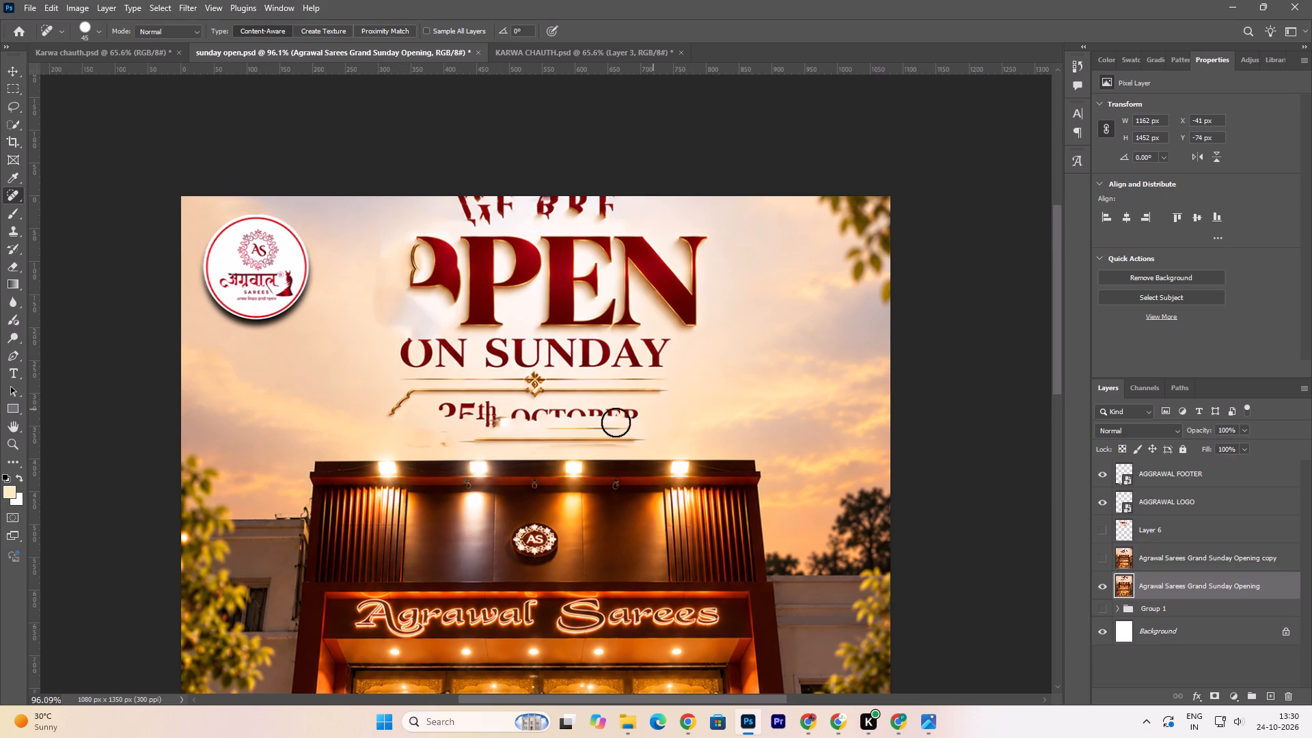
Heal the leftover gold lines below the date and the frame's upper-left corner with a 25 px Spot Healing Brush.
{"action": "scroll", "coordinate": [497, 442], "scroll_direction": "up", "scroll_amount": 5, "text": "alt"}
{"action": "scroll", "coordinate": [497, 442], "scroll_direction": "down", "scroll_amount": 5}
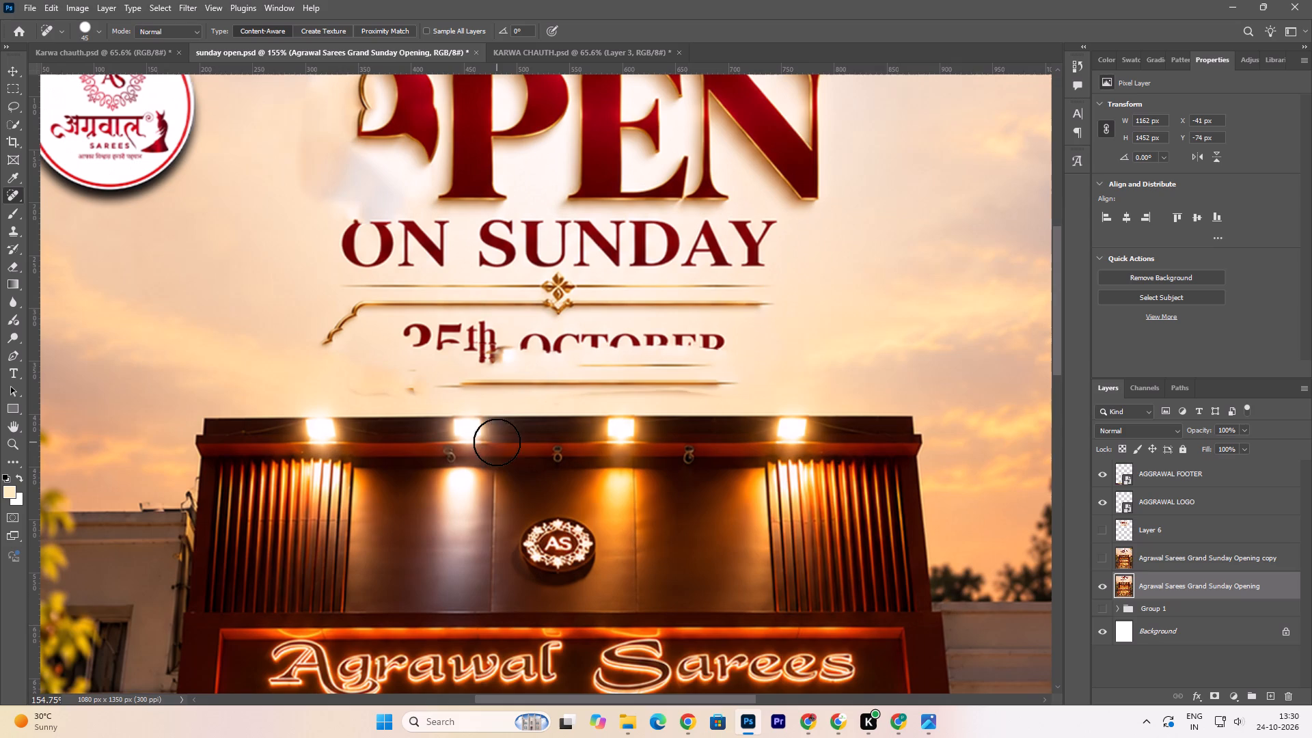
{"action": "key", "text": "bracketleft"}
{"action": "key", "text": "bracketleft"}
{"action": "key", "text": "bracketleft"}
{"action": "key", "text": "bracketleft"}
{"action": "left_click_drag", "start_coordinate": [355, 386], "coordinate": [399, 374]}
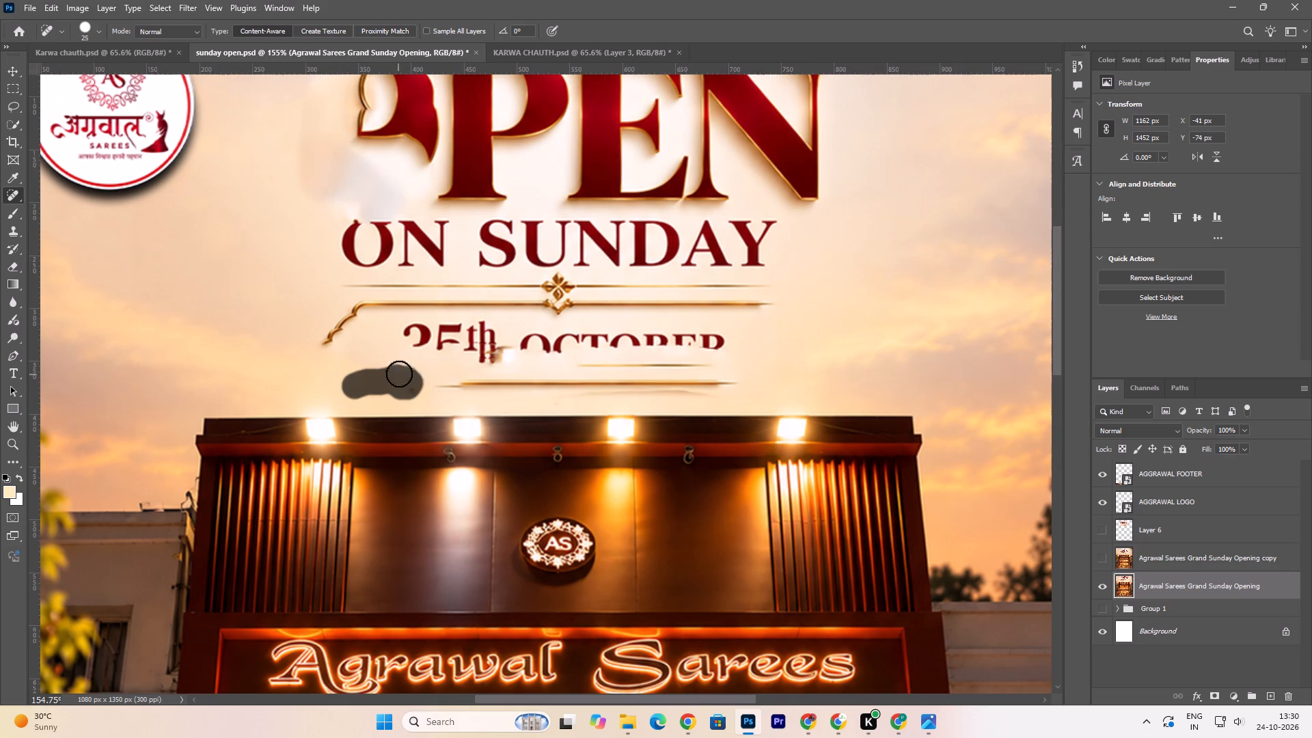
{"action": "left_click_drag", "start_coordinate": [399, 374], "coordinate": [736, 385]}
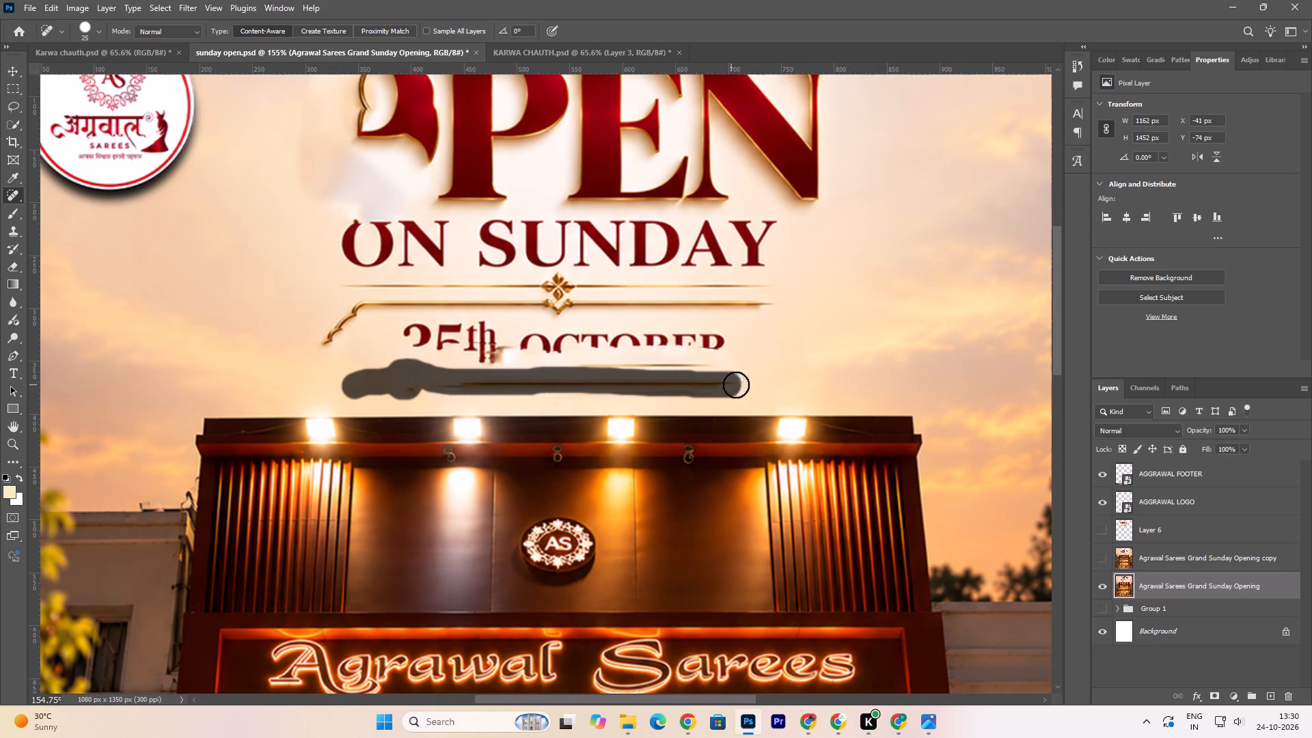
{"action": "left_click_drag", "start_coordinate": [736, 385], "coordinate": [738, 385]}
{"action": "left_click_drag", "start_coordinate": [566, 396], "coordinate": [681, 383]}
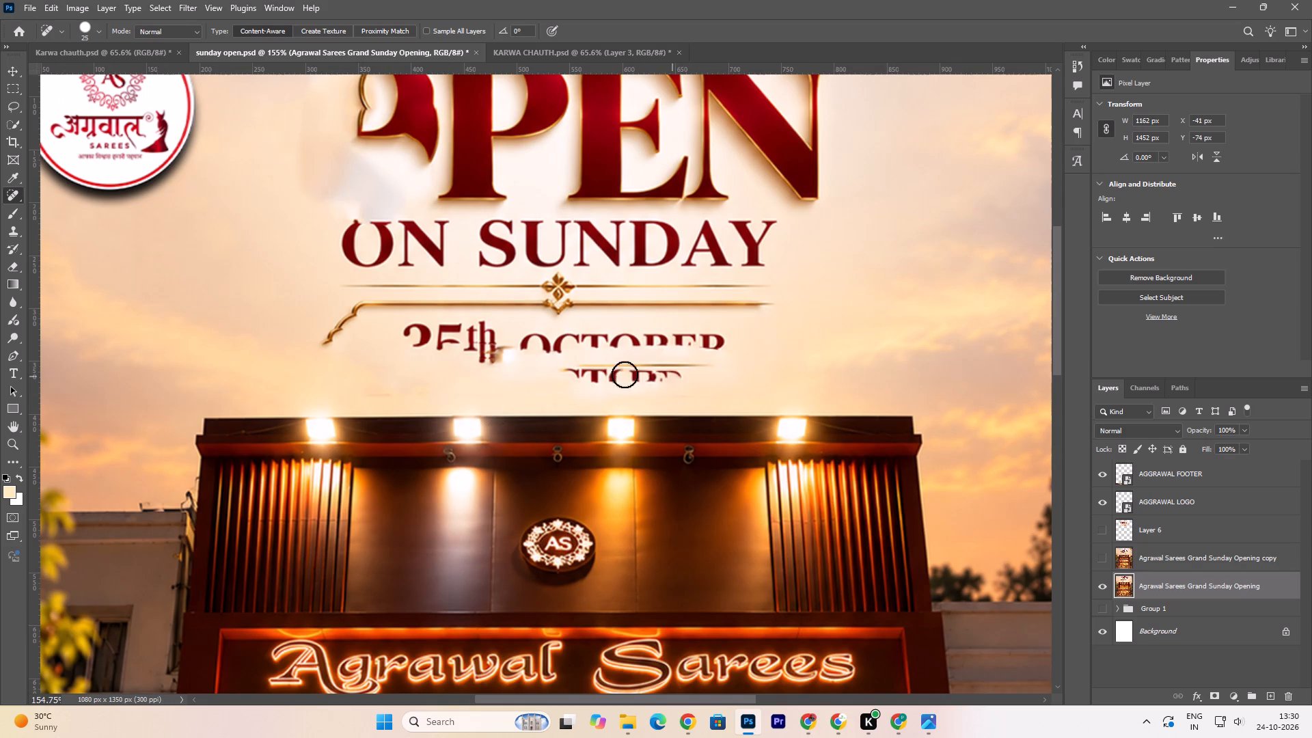
{"action": "left_click_drag", "start_coordinate": [370, 394], "coordinate": [467, 387]}
{"action": "left_click_drag", "start_coordinate": [565, 372], "coordinate": [571, 372]}
{"action": "left_click_drag", "start_coordinate": [571, 372], "coordinate": [575, 381]}
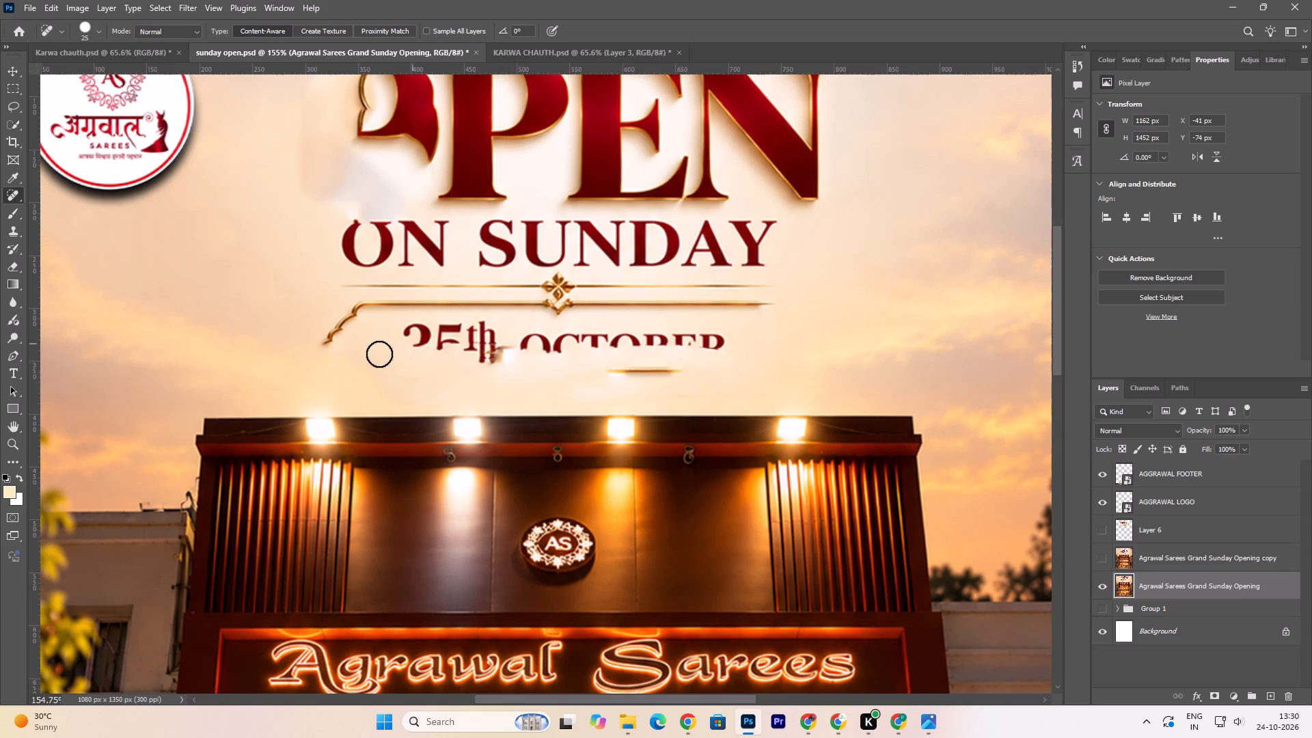
{"action": "left_click_drag", "start_coordinate": [356, 304], "coordinate": [322, 357]}
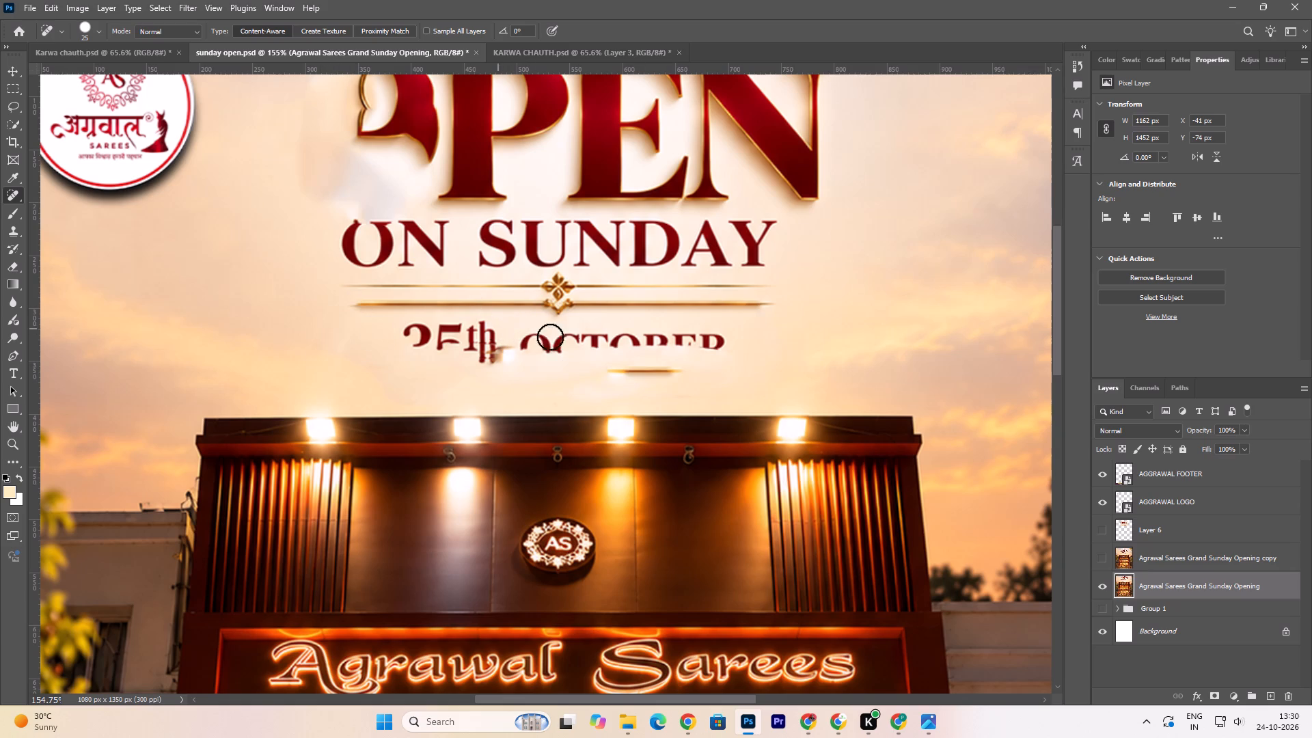
{"action": "left_click_drag", "start_coordinate": [618, 368], "coordinate": [676, 375]}
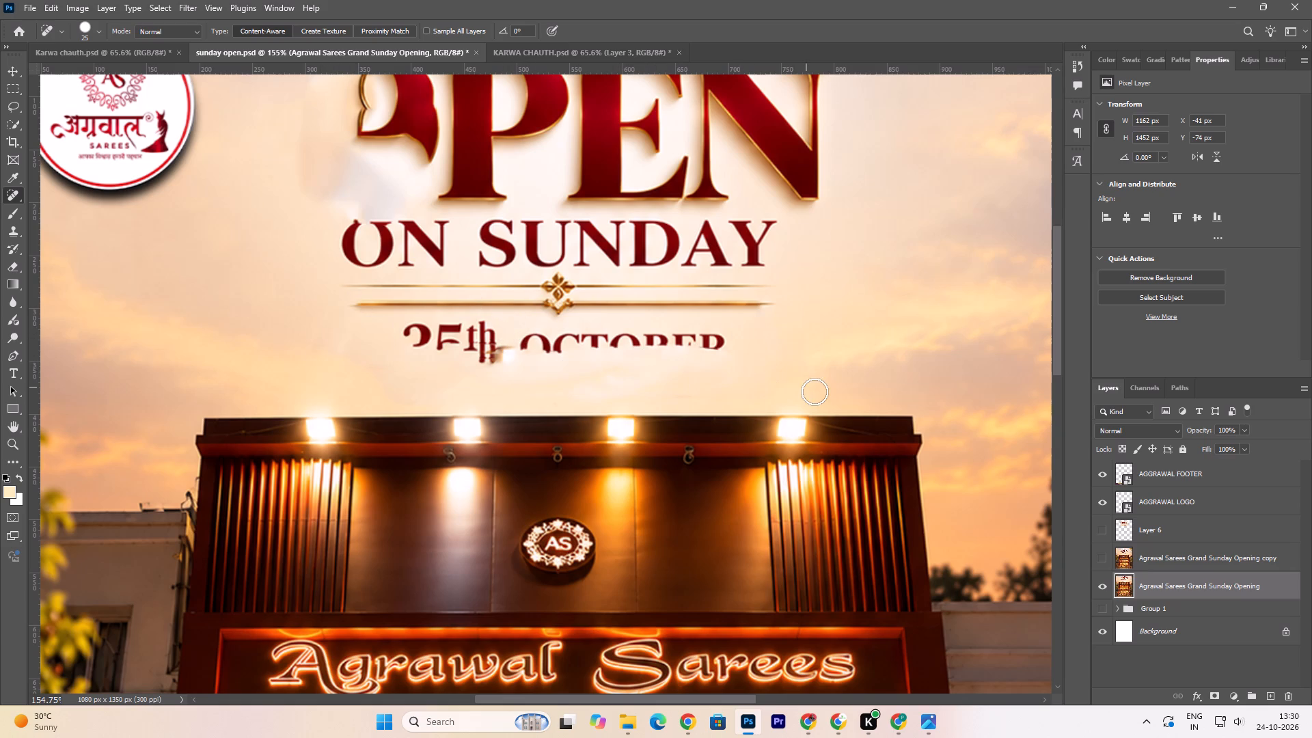
Heal the remaining "WE ARE" letter fragments along the canvas's top edge with the Spot Healing Brush.
{"action": "scroll", "coordinate": [821, 304], "scroll_direction": "up", "scroll_amount": 17}
{"action": "left_click_drag", "start_coordinate": [662, 184], "coordinate": [684, 187]}
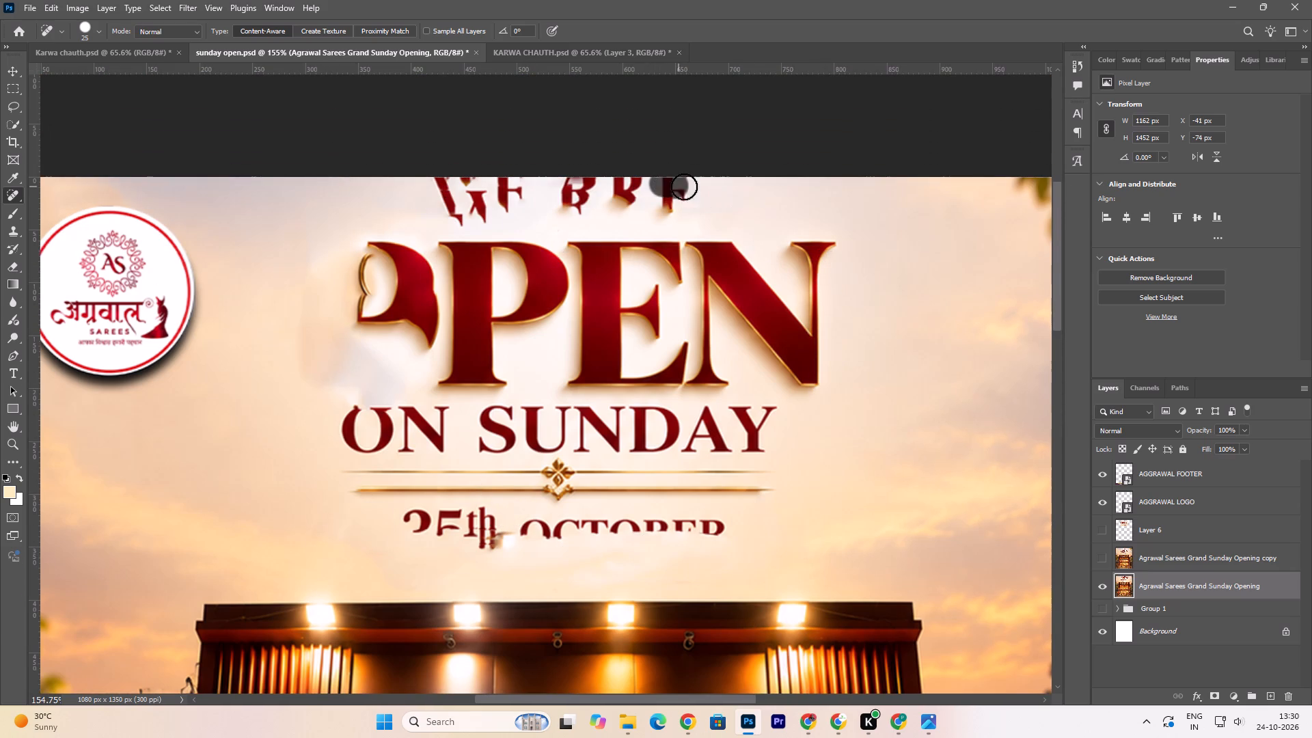
{"action": "left_click_drag", "start_coordinate": [684, 187], "coordinate": [679, 193]}
{"action": "left_click_drag", "start_coordinate": [661, 206], "coordinate": [555, 206]}
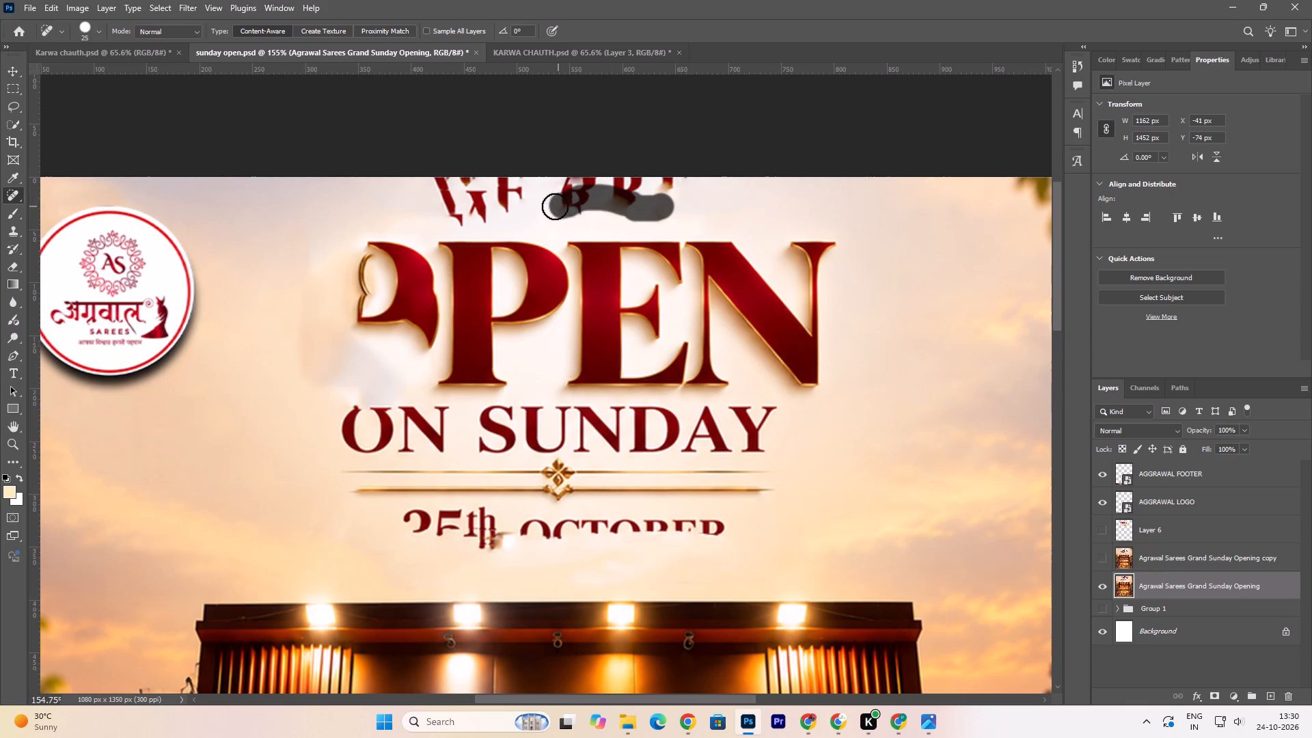
{"action": "left_click_drag", "start_coordinate": [555, 206], "coordinate": [564, 195]}
{"action": "left_click_drag", "start_coordinate": [634, 204], "coordinate": [647, 179]}
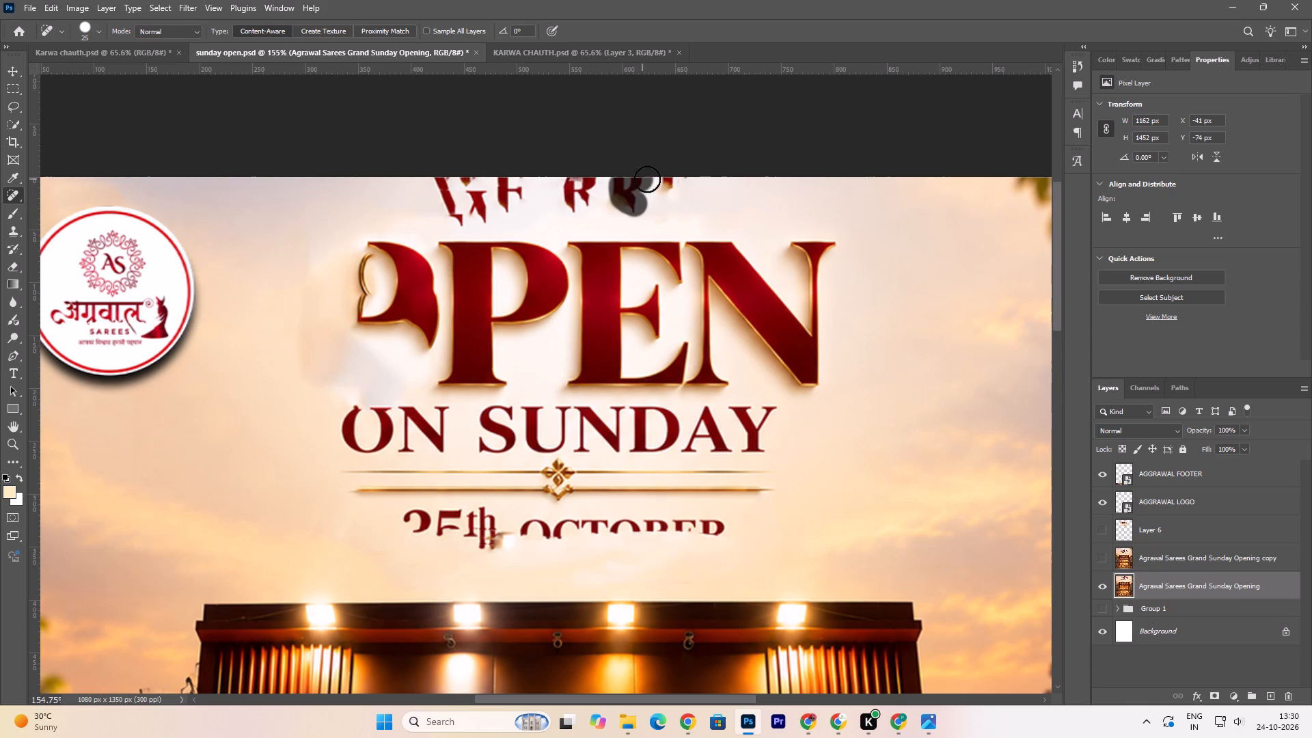
{"action": "left_click_drag", "start_coordinate": [647, 179], "coordinate": [687, 174]}
{"action": "left_click_drag", "start_coordinate": [613, 208], "coordinate": [658, 207]}
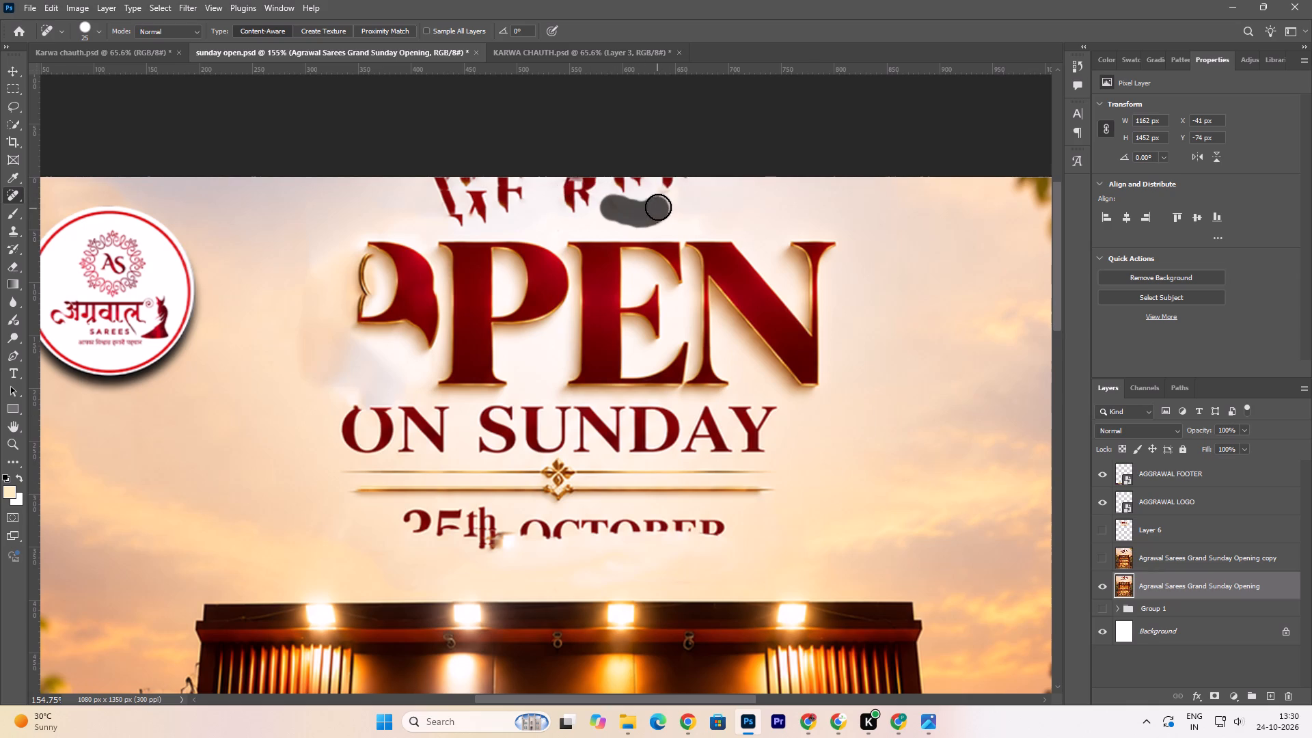
{"action": "left_click_drag", "start_coordinate": [658, 207], "coordinate": [672, 201]}
{"action": "left_click_drag", "start_coordinate": [443, 182], "coordinate": [480, 186]}
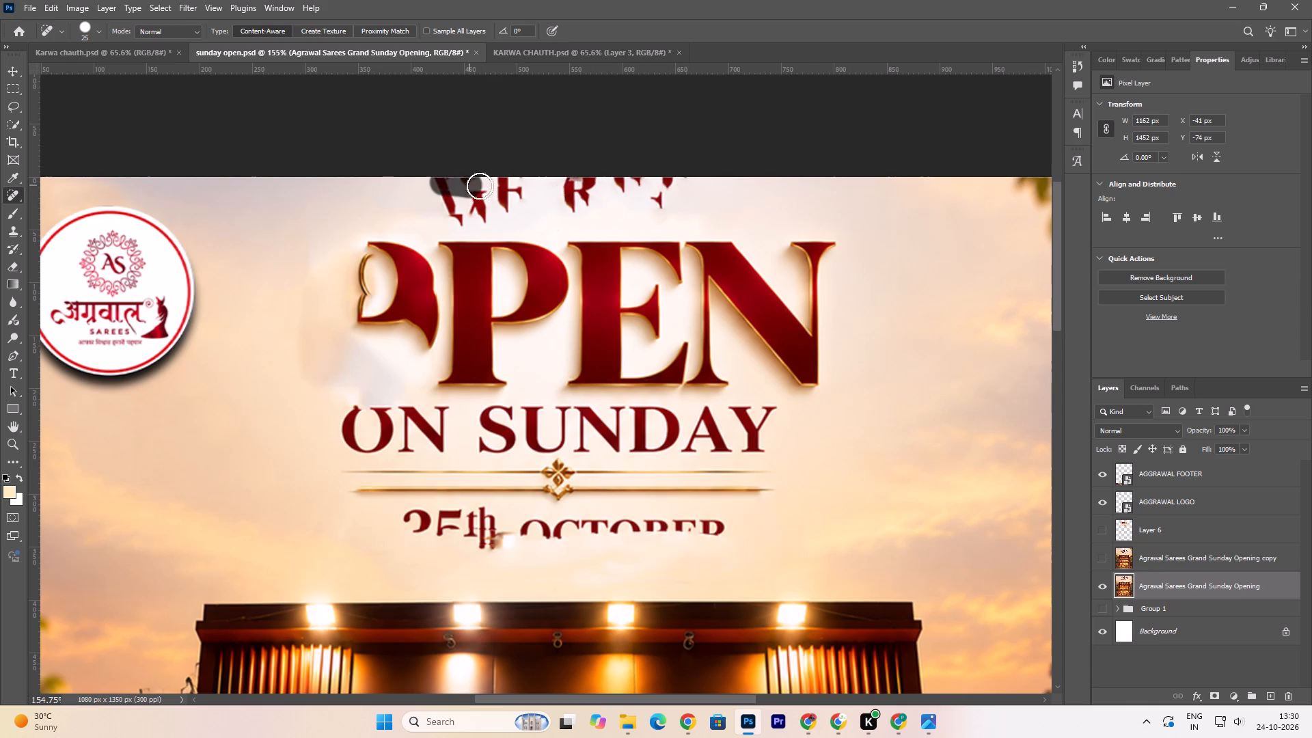
{"action": "left_click_drag", "start_coordinate": [480, 186], "coordinate": [500, 213]}
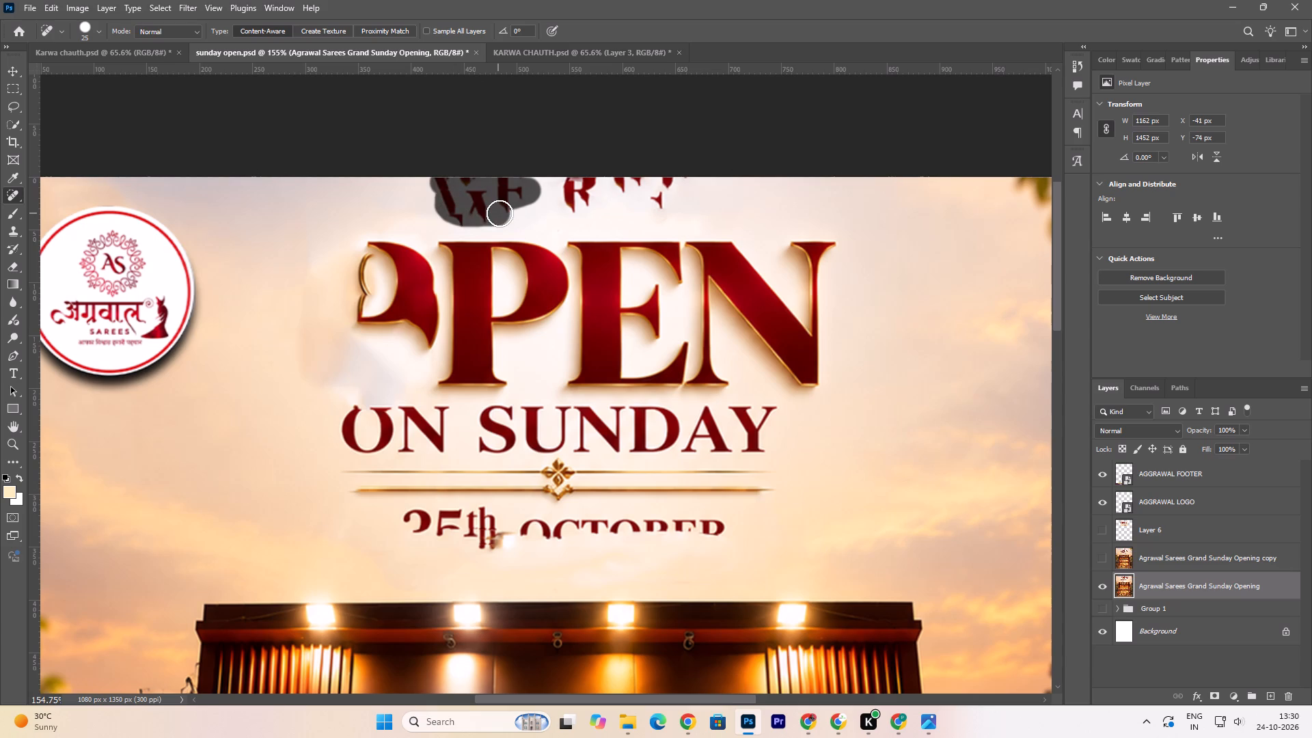
{"action": "left_click_drag", "start_coordinate": [500, 213], "coordinate": [510, 212]}
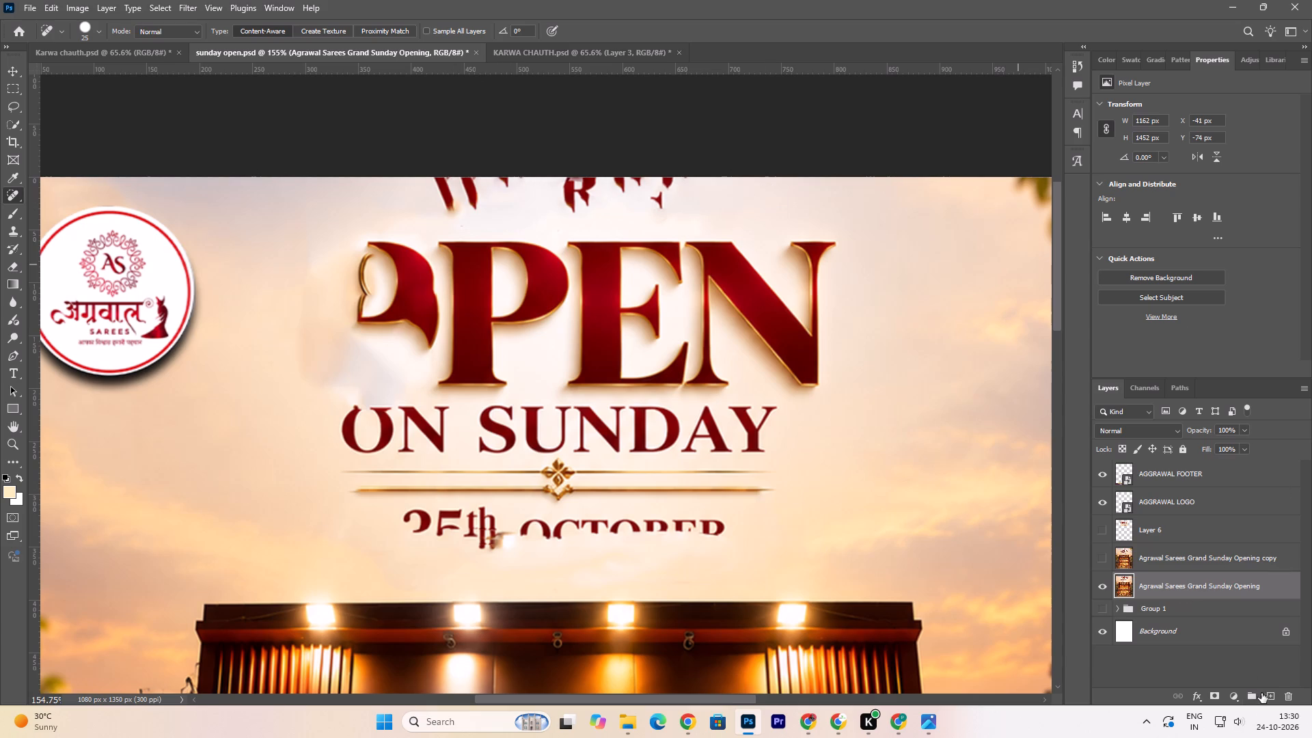
Add a new layer above the storefront background and sample the pale sky colour #f4f0ee as the Brush's foreground colour.
{"action": "left_click", "coordinate": [1269, 694]}
{"action": "left_click", "coordinate": [12, 211]}
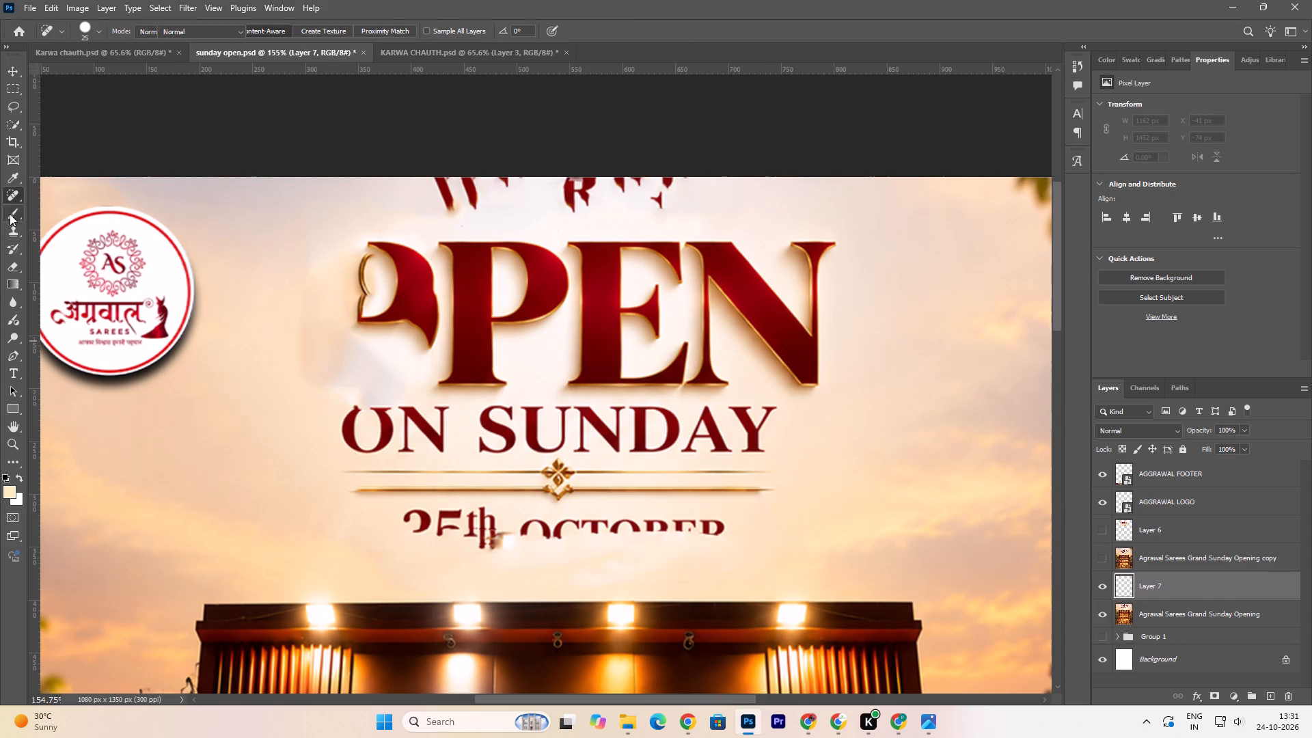
{"action": "left_click", "coordinate": [10, 491]}
{"action": "left_click", "coordinate": [528, 187]}
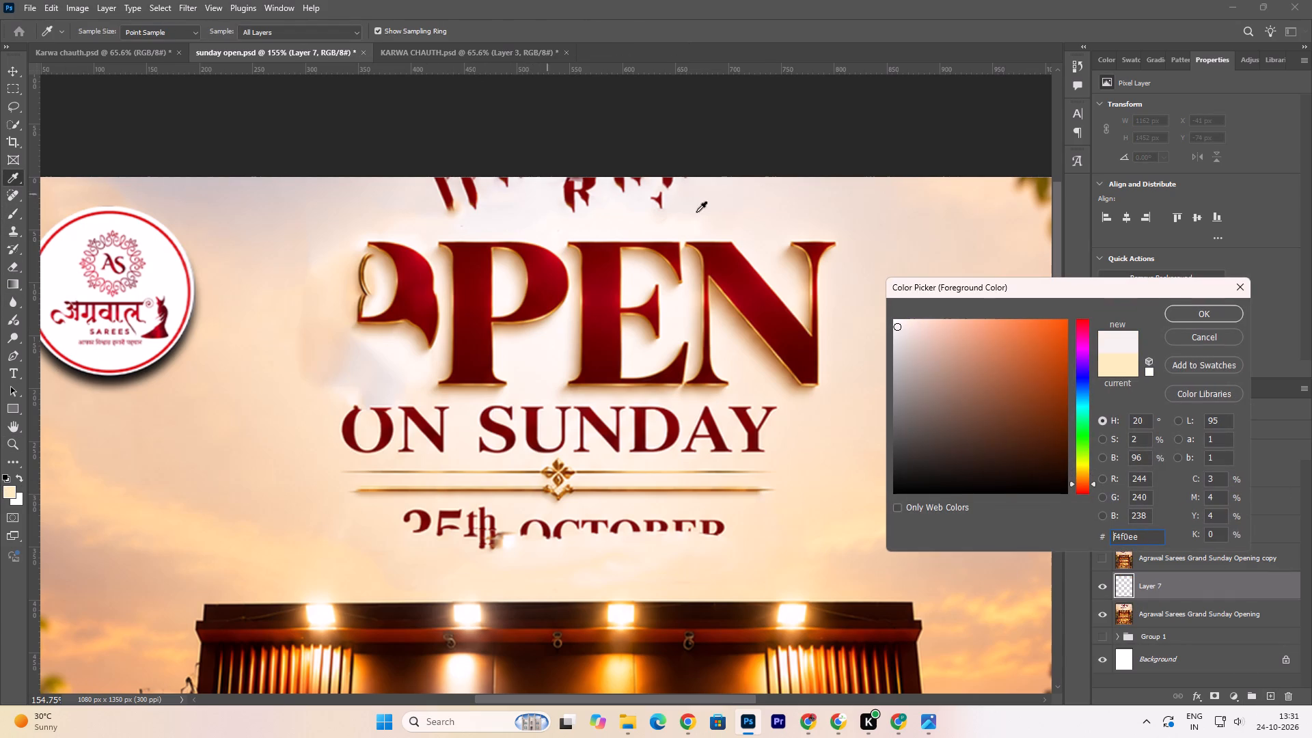
{"action": "left_click", "coordinate": [1193, 312]}
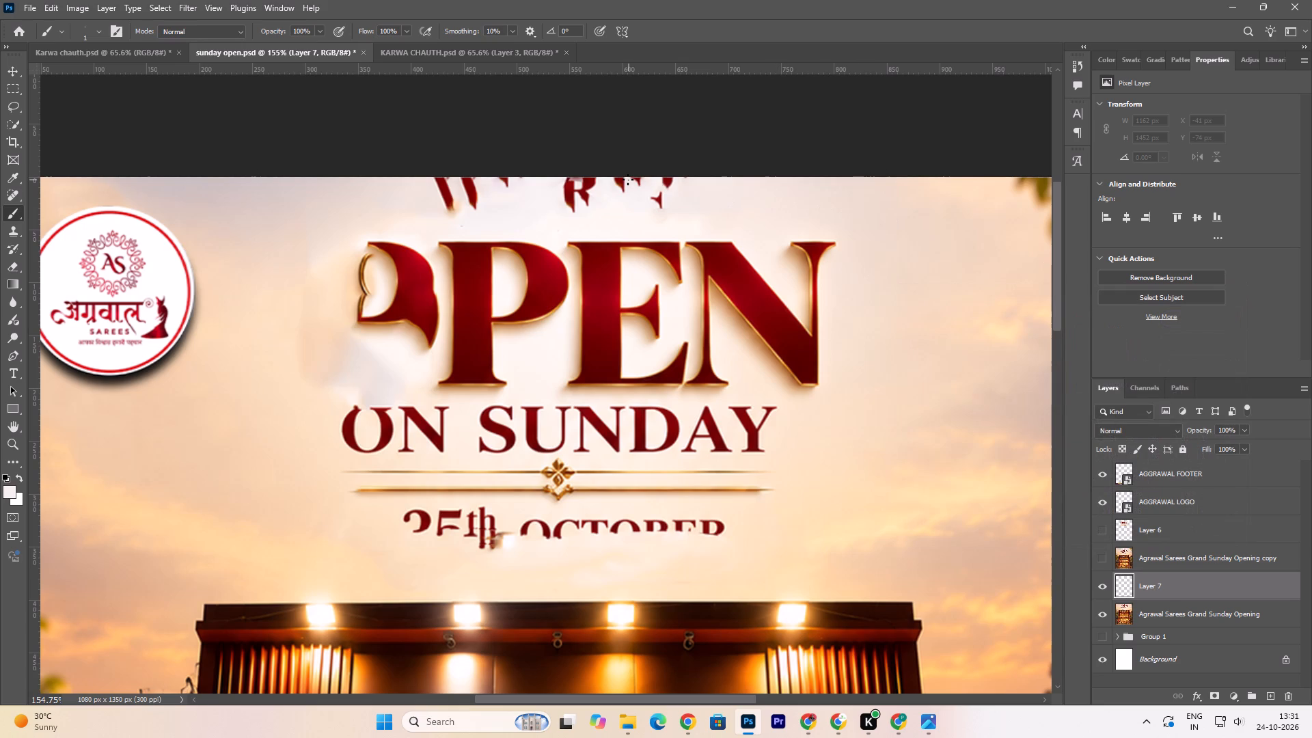
Cover the "WE" fragments above "OPEN" on the new layer with the pale sky colour, using a 40 px brush.
{"action": "key", "text": "bracketright"}
{"action": "key", "text": "bracketright"}
{"action": "key", "text": "bracketright"}
{"action": "key", "text": "bracketright"}
{"action": "key", "text": "bracketright"}
{"action": "key", "text": "bracketright"}
{"action": "key", "text": "bracketright"}
{"action": "key", "text": "bracketright"}
{"action": "key", "text": "bracketright"}
{"action": "key", "text": "bracketright"}
{"action": "key", "text": "bracketright"}
{"action": "key", "text": "bracketright"}
{"action": "key", "text": "bracketright"}
{"action": "key", "text": "bracketright"}
{"action": "key", "text": "bracketright"}
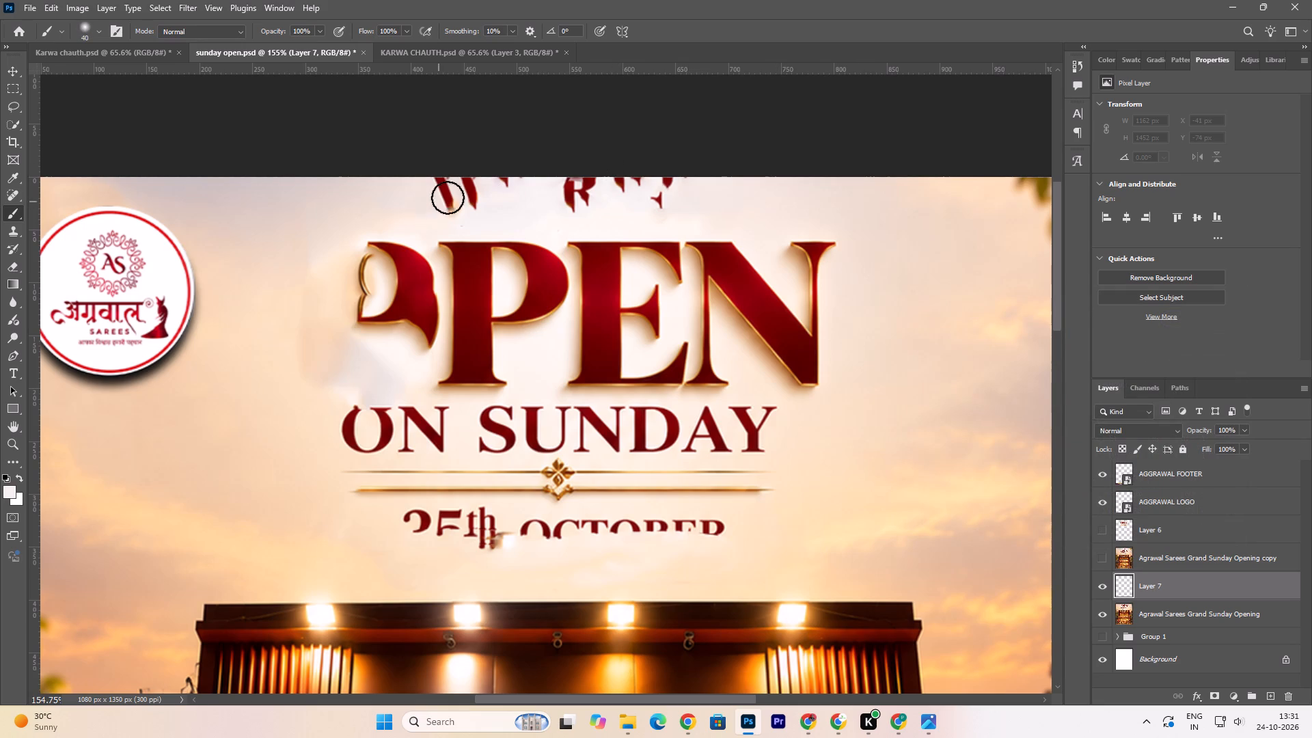
{"action": "double_click", "coordinate": [442, 196]}
{"action": "double_click", "coordinate": [444, 191]}
{"action": "triple_click", "coordinate": [443, 187]}
{"action": "left_click_drag", "start_coordinate": [441, 184], "coordinate": [463, 180]}
{"action": "left_click", "coordinate": [484, 178]}
{"action": "left_click_drag", "start_coordinate": [484, 177], "coordinate": [474, 181]}
{"action": "double_click", "coordinate": [470, 180]}
{"action": "triple_click", "coordinate": [467, 202]}
{"action": "left_click", "coordinate": [451, 211]}
{"action": "left_click", "coordinate": [447, 213]}
{"action": "left_click", "coordinate": [458, 216]}
{"action": "left_click", "coordinate": [494, 178]}
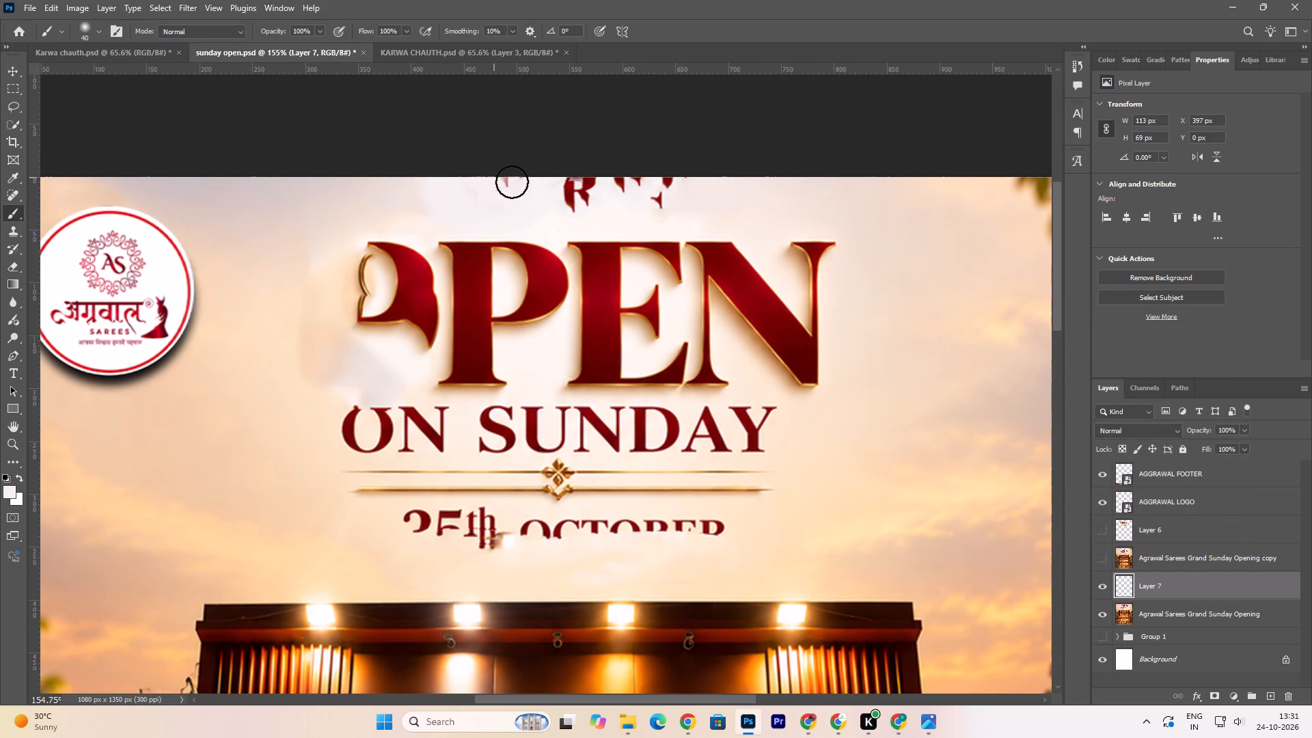
{"action": "double_click", "coordinate": [513, 183]}
{"action": "left_click_drag", "start_coordinate": [512, 182], "coordinate": [502, 182]}
{"action": "left_click", "coordinate": [487, 182]}
{"action": "left_click", "coordinate": [482, 186]}
{"action": "left_click", "coordinate": [478, 192]}
{"action": "left_click", "coordinate": [479, 200]}
{"action": "left_click", "coordinate": [476, 191]}
{"action": "left_click_drag", "start_coordinate": [470, 175], "coordinate": [497, 180]}
Cover the "ARE" fragments and blend the surrounding sky on the new layer with an 80 px brush.
{"action": "type", "text": "]]"}
{"action": "key", "text": "bracketright"}
{"action": "key", "text": "bracketright"}
{"action": "key", "text": "bracketright"}
{"action": "double_click", "coordinate": [420, 187]}
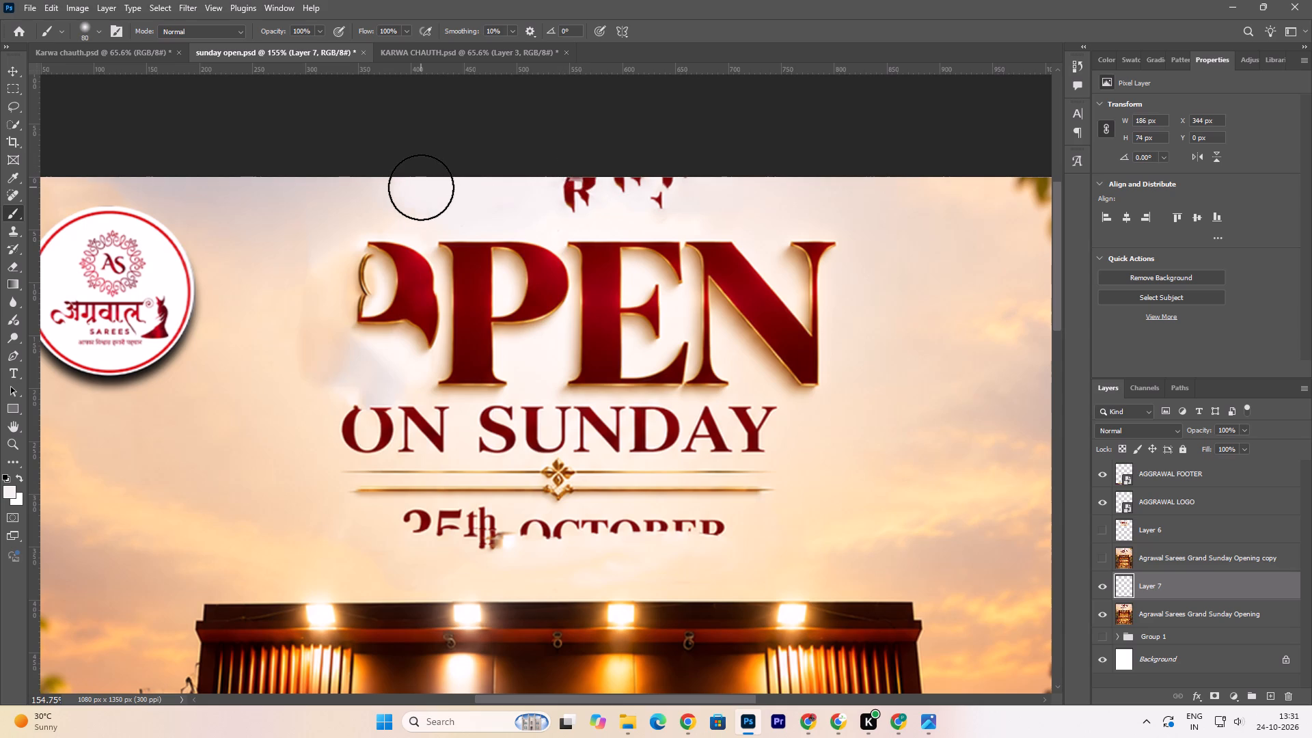
{"action": "double_click", "coordinate": [594, 184]}
{"action": "triple_click", "coordinate": [583, 187]}
{"action": "left_click", "coordinate": [583, 187]}
{"action": "left_click", "coordinate": [580, 192]}
{"action": "left_click_drag", "start_coordinate": [615, 185], "coordinate": [625, 185]}
{"action": "left_click_drag", "start_coordinate": [633, 187], "coordinate": [639, 189]}
{"action": "left_click", "coordinate": [652, 189]}
{"action": "left_click", "coordinate": [659, 188]}
{"action": "double_click", "coordinate": [663, 184]}
{"action": "left_click", "coordinate": [673, 182]}
{"action": "left_click", "coordinate": [671, 193]}
{"action": "left_click", "coordinate": [664, 189]}
{"action": "left_click", "coordinate": [689, 193]}
{"action": "left_click_drag", "start_coordinate": [703, 189], "coordinate": [721, 185]}
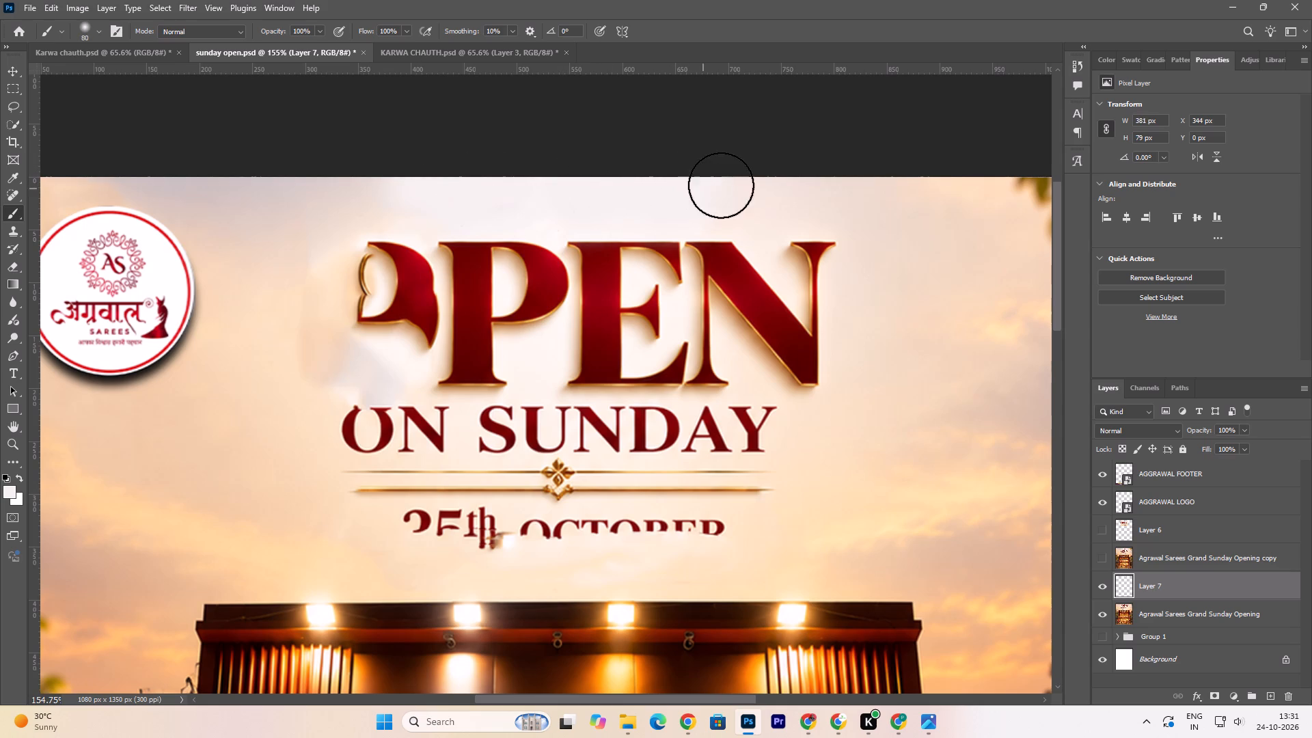
{"action": "left_click_drag", "start_coordinate": [721, 185], "coordinate": [725, 185]}
{"action": "left_click", "coordinate": [726, 189]}
{"action": "left_click", "coordinate": [749, 192]}
{"action": "left_click", "coordinate": [601, 189]}
{"action": "left_click", "coordinate": [578, 176]}
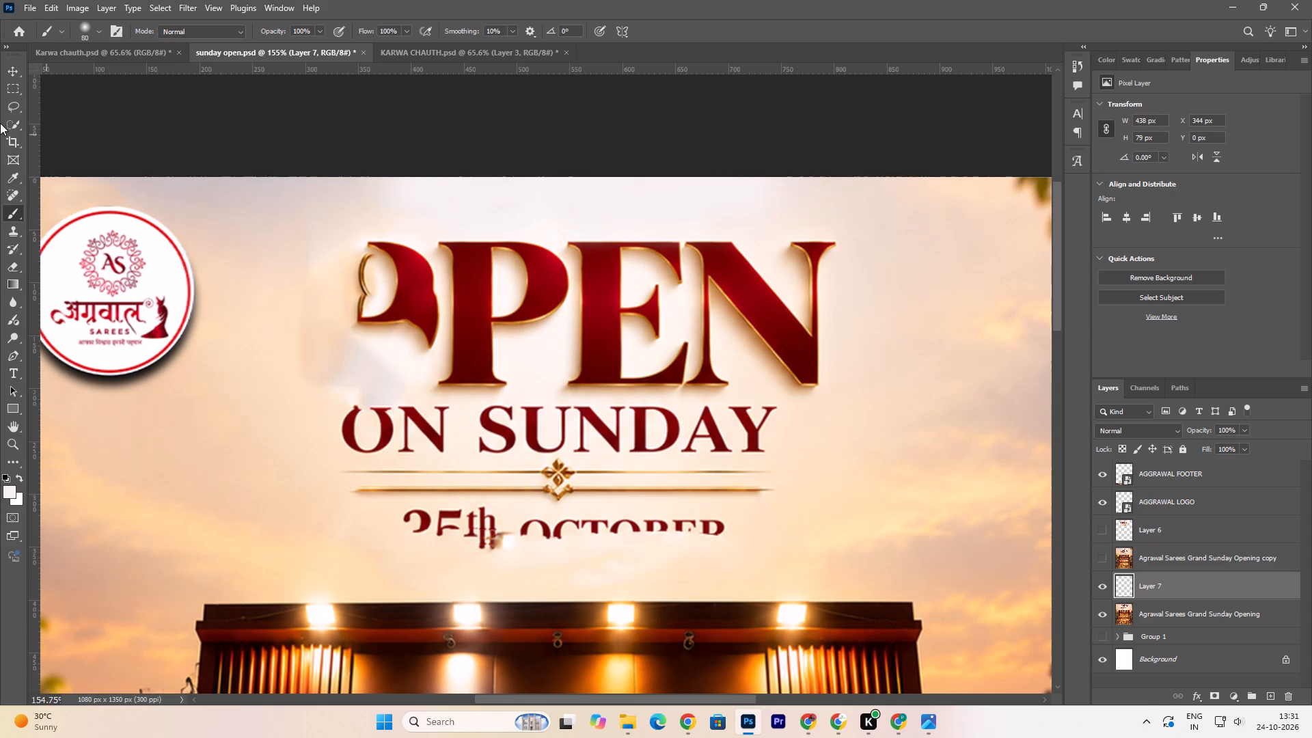
Show Layer 6 and move its heading block slightly up and right to X 299 px, Y 11 px.
{"action": "left_click", "coordinate": [12, 71]}
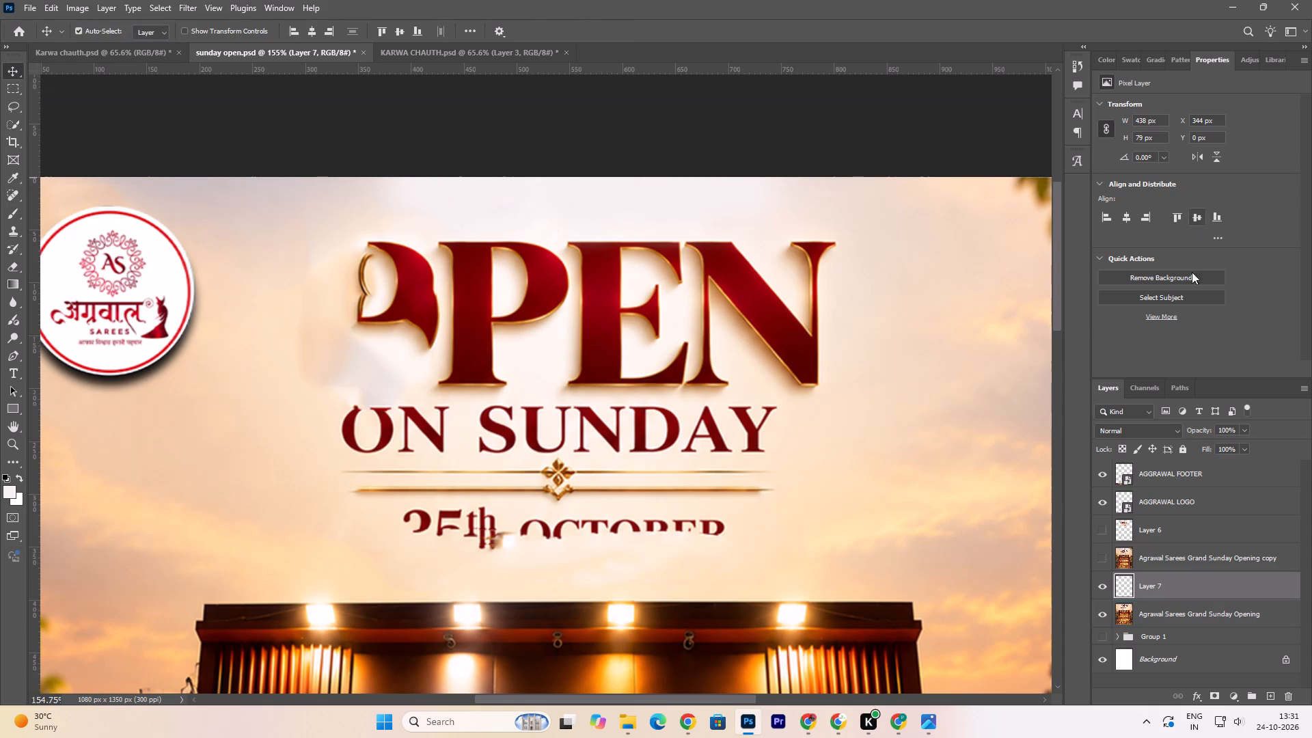
{"action": "left_click", "coordinate": [1102, 530]}
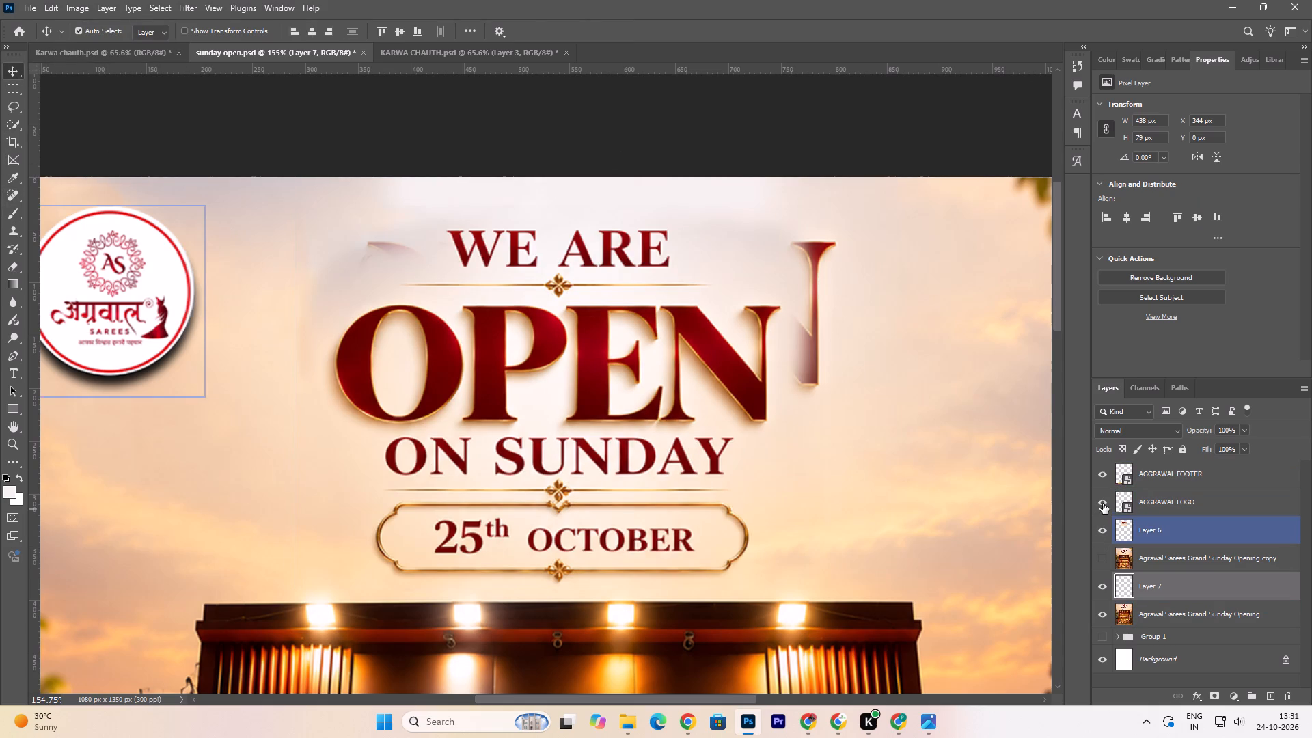
{"action": "left_click_drag", "start_coordinate": [611, 366], "coordinate": [612, 354]}
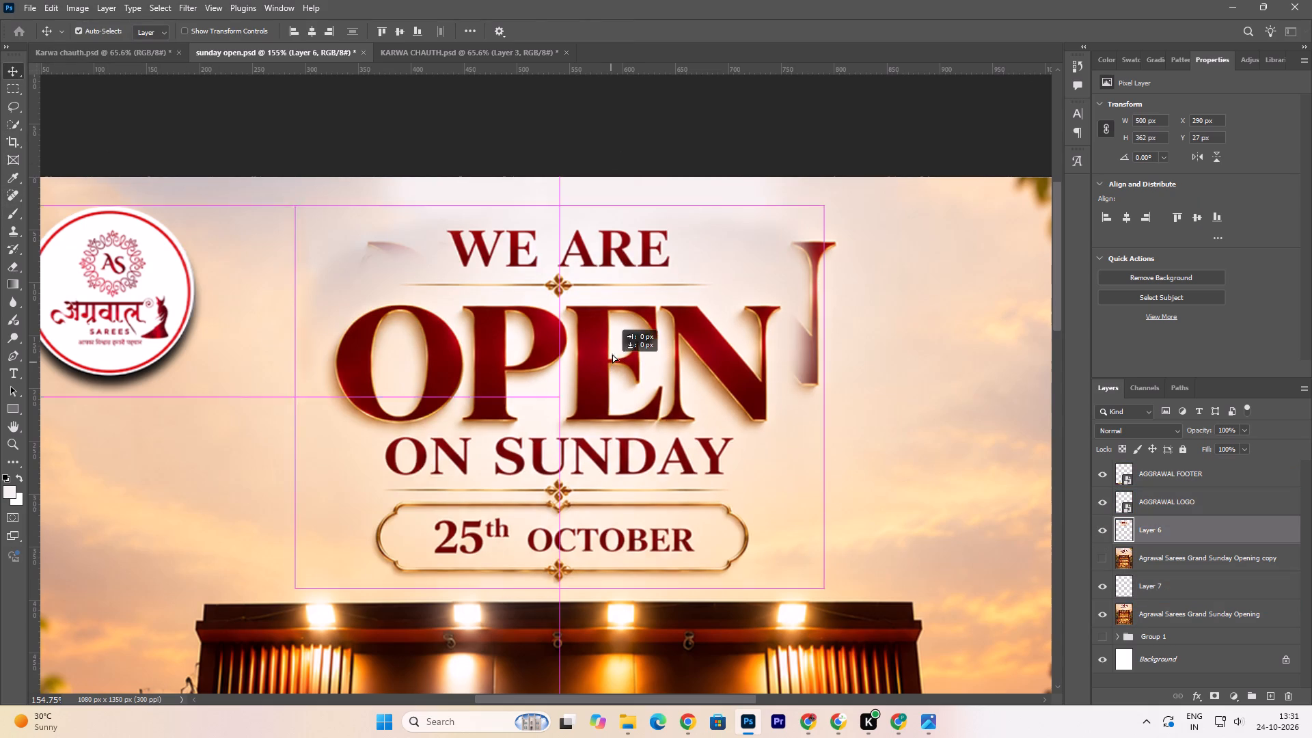
{"action": "left_click_drag", "start_coordinate": [612, 354], "coordinate": [620, 350]}
Scale Layer 6's heading block up to about 103%, extending it to the canvas's top edge.
{"action": "key", "text": "ctrl+t"}
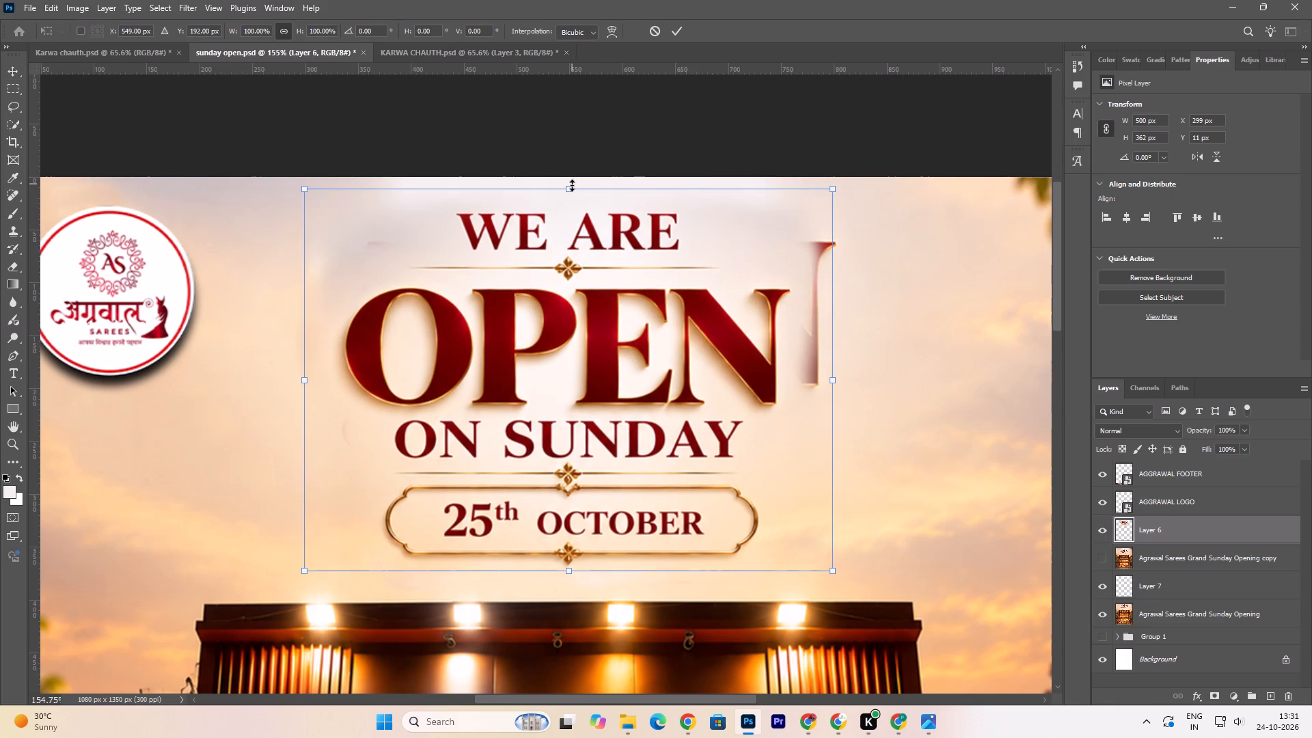
{"action": "left_click_drag", "start_coordinate": [573, 185], "coordinate": [579, 172]}
{"action": "left_click", "coordinate": [678, 30]}
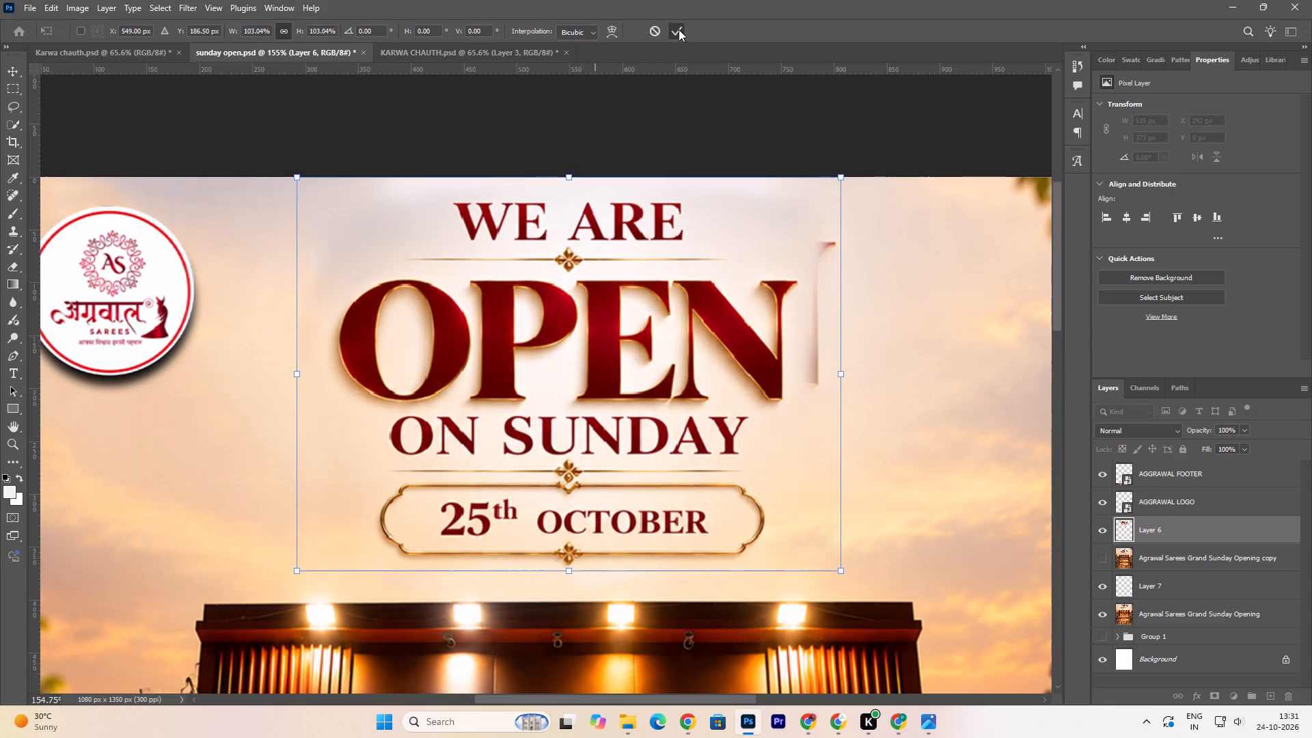
{"action": "key", "text": "ctrl+0"}
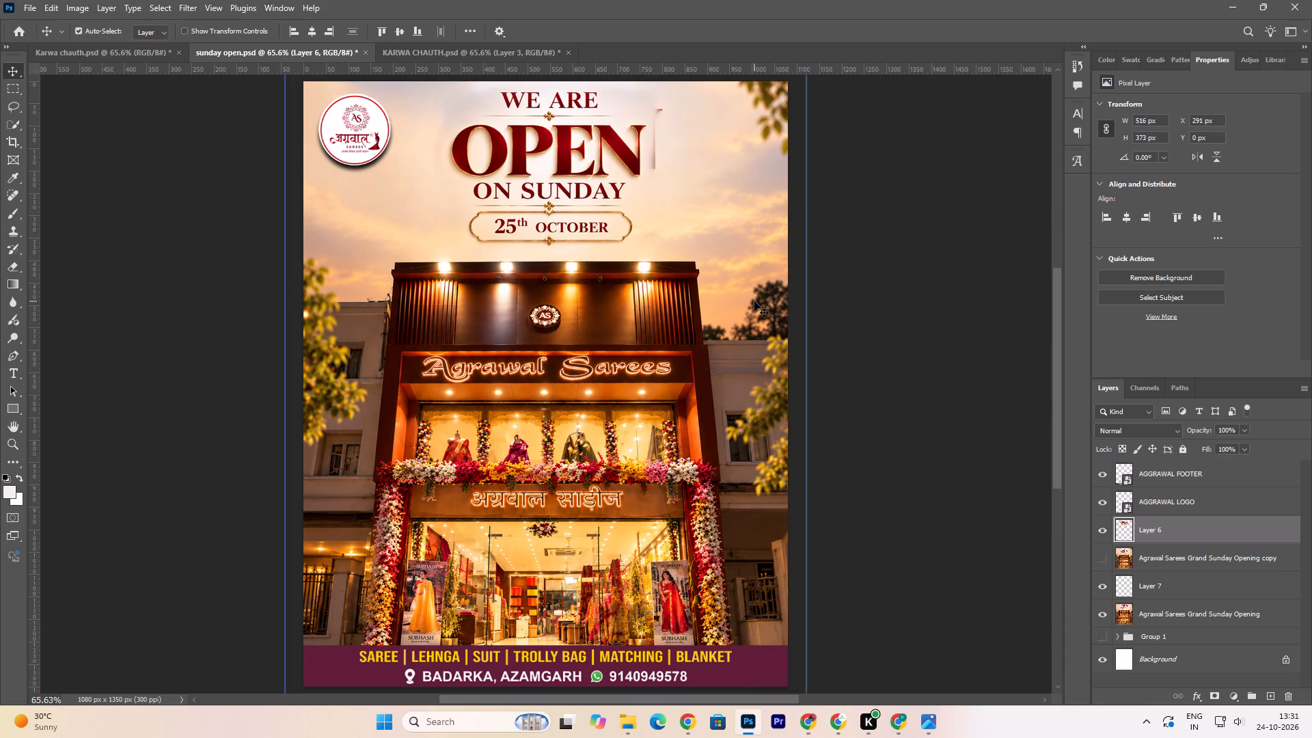
Nudge the Layer 6 heading block down to Y 10 px.
{"action": "left_click", "coordinate": [555, 157]}
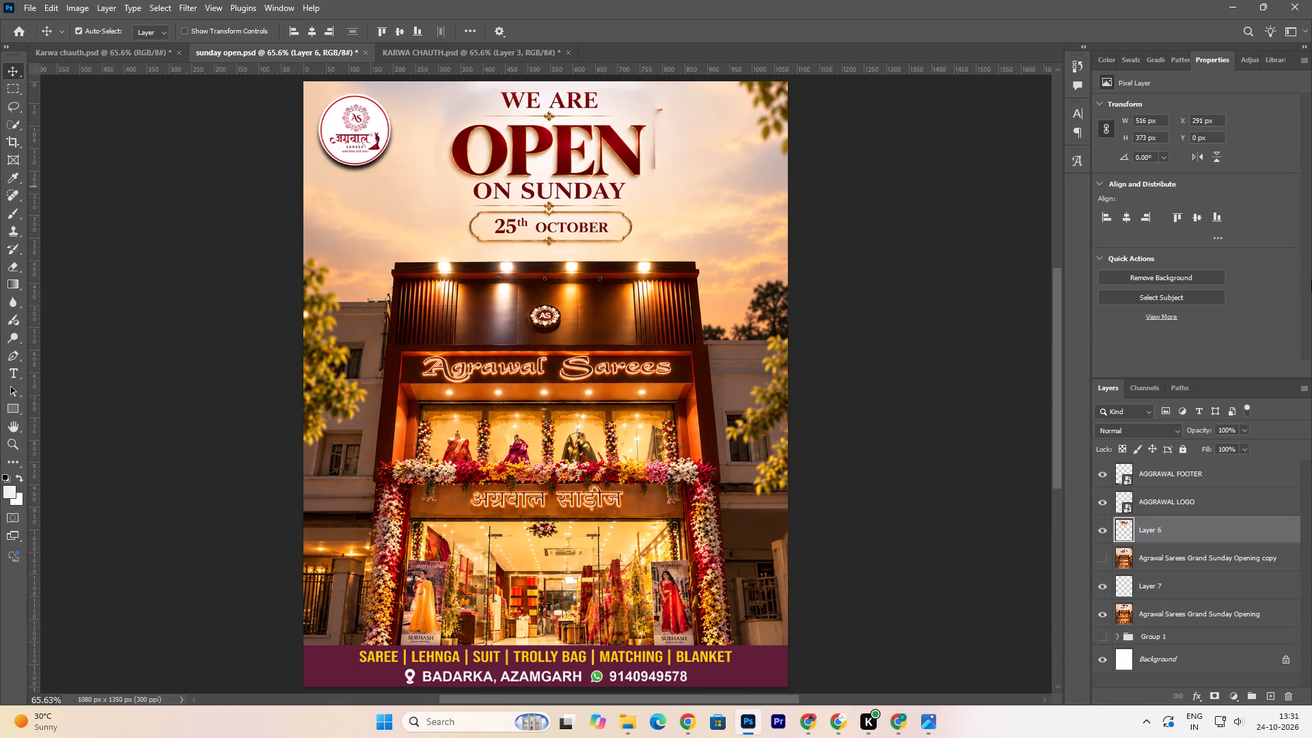
{"action": "key", "text": "Down"}
{"action": "key", "text": "Down"}
{"action": "key", "text": "Down"}
{"action": "key", "text": "Down"}
{"action": "key", "text": "Down"}
{"action": "key", "text": "Down"}
{"action": "key", "text": "Down"}
{"action": "key", "text": "Down"}
{"action": "key", "text": "Down"}
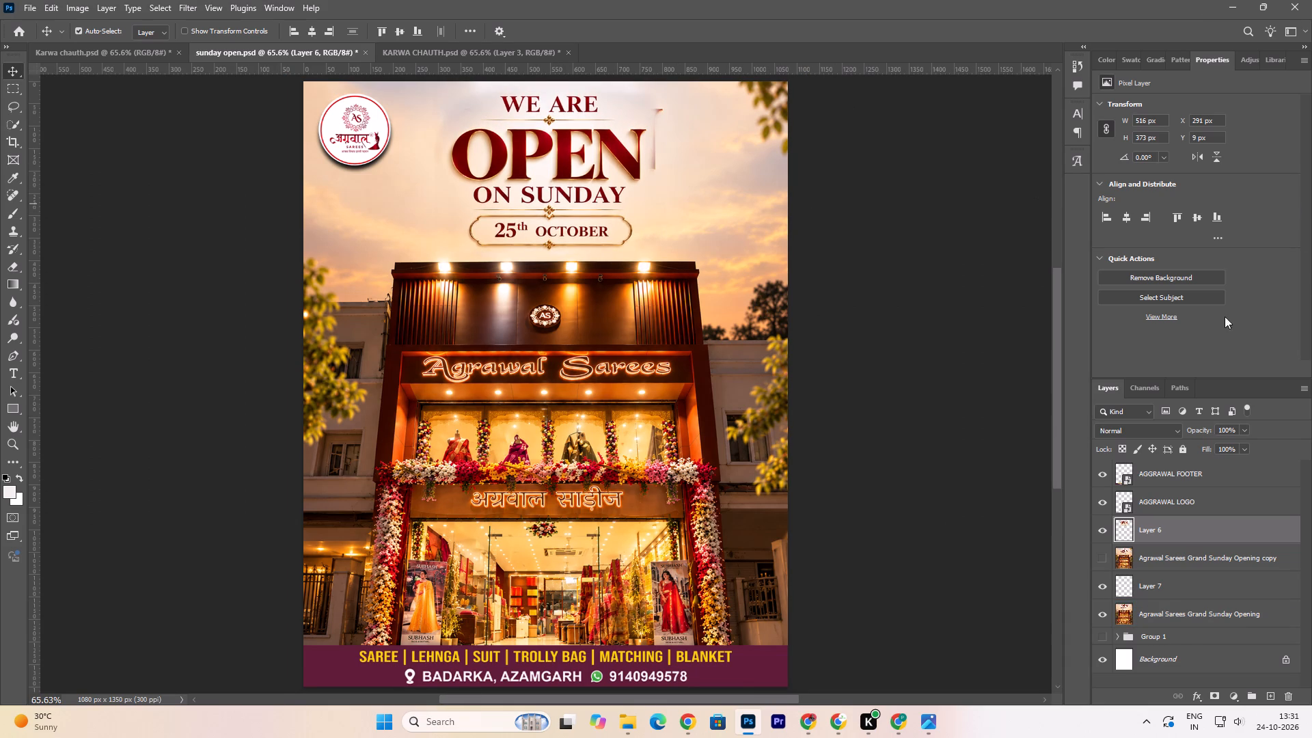
{"action": "key", "text": "Down"}
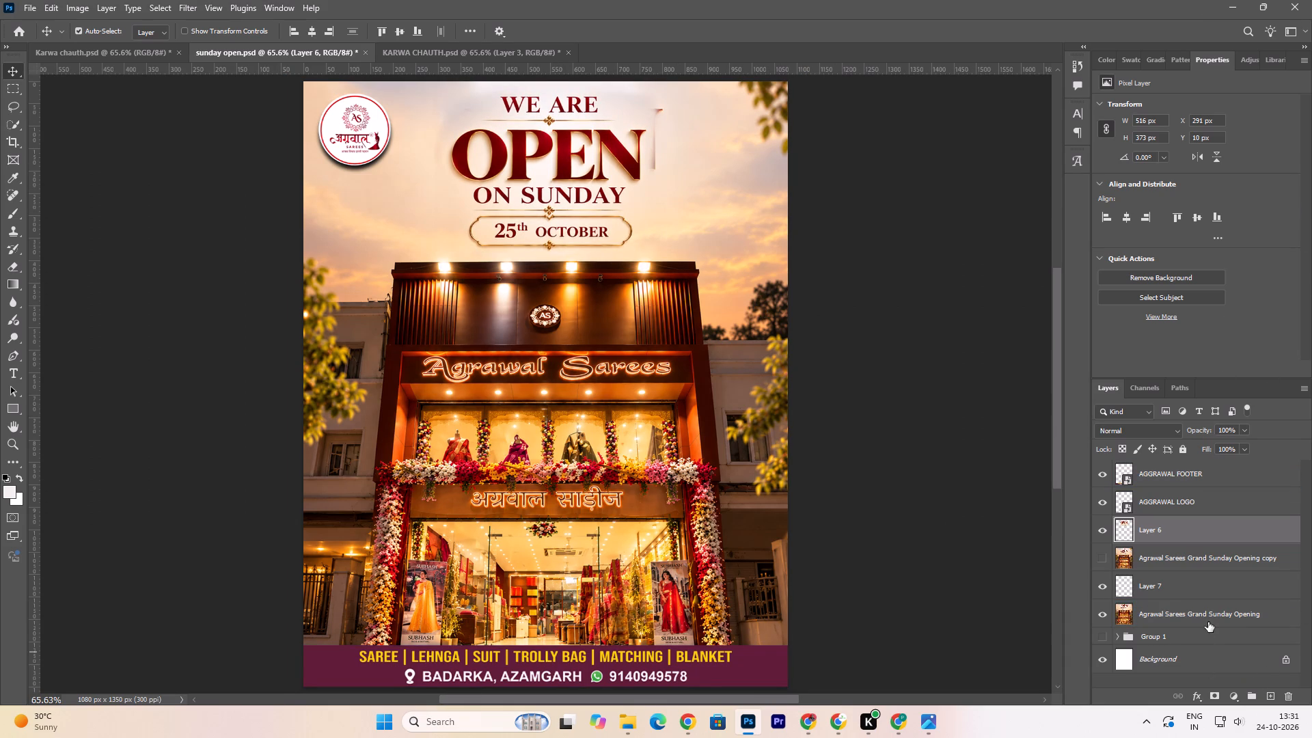
Add a new layer above Layer 7 and sample the peach sky colour #f4e3d0 beside "OPEN" as the Brush's foreground colour.
{"action": "left_click", "coordinate": [1206, 615]}
{"action": "left_click", "coordinate": [1214, 588]}
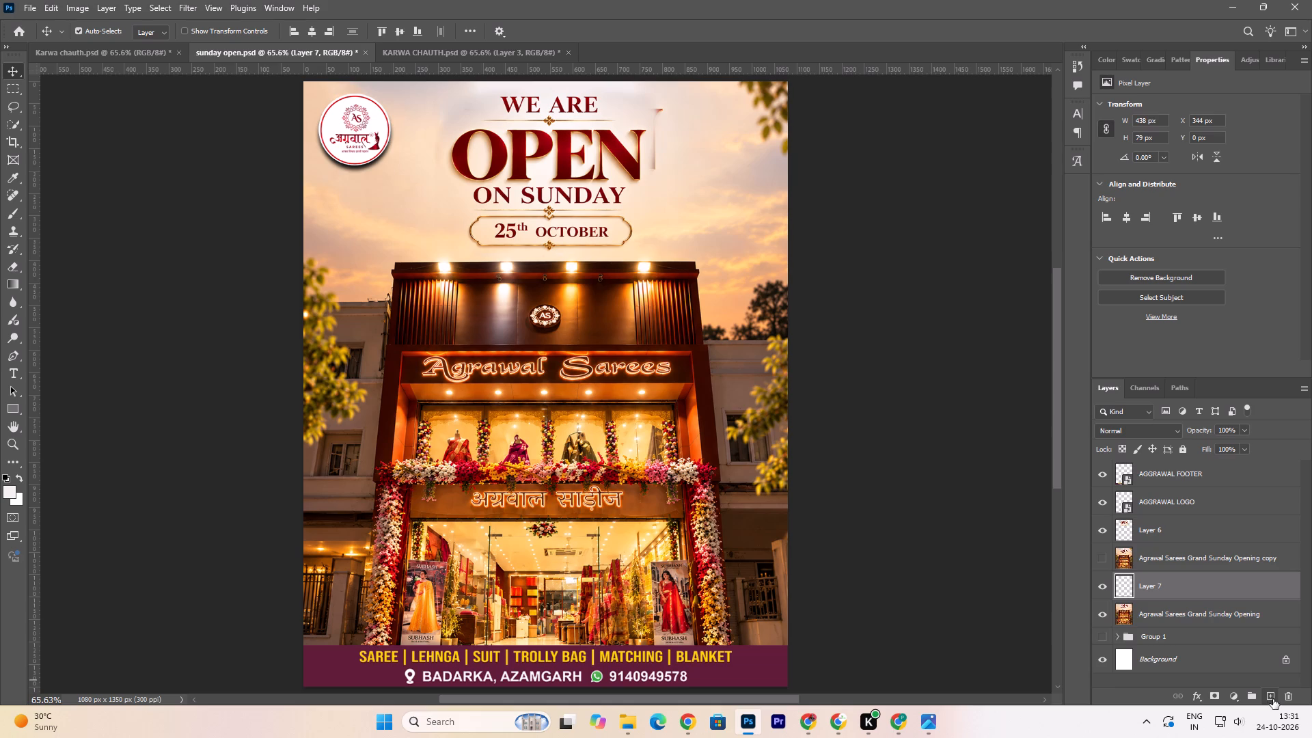
{"action": "left_click", "coordinate": [1273, 699]}
{"action": "left_click", "coordinate": [15, 217]}
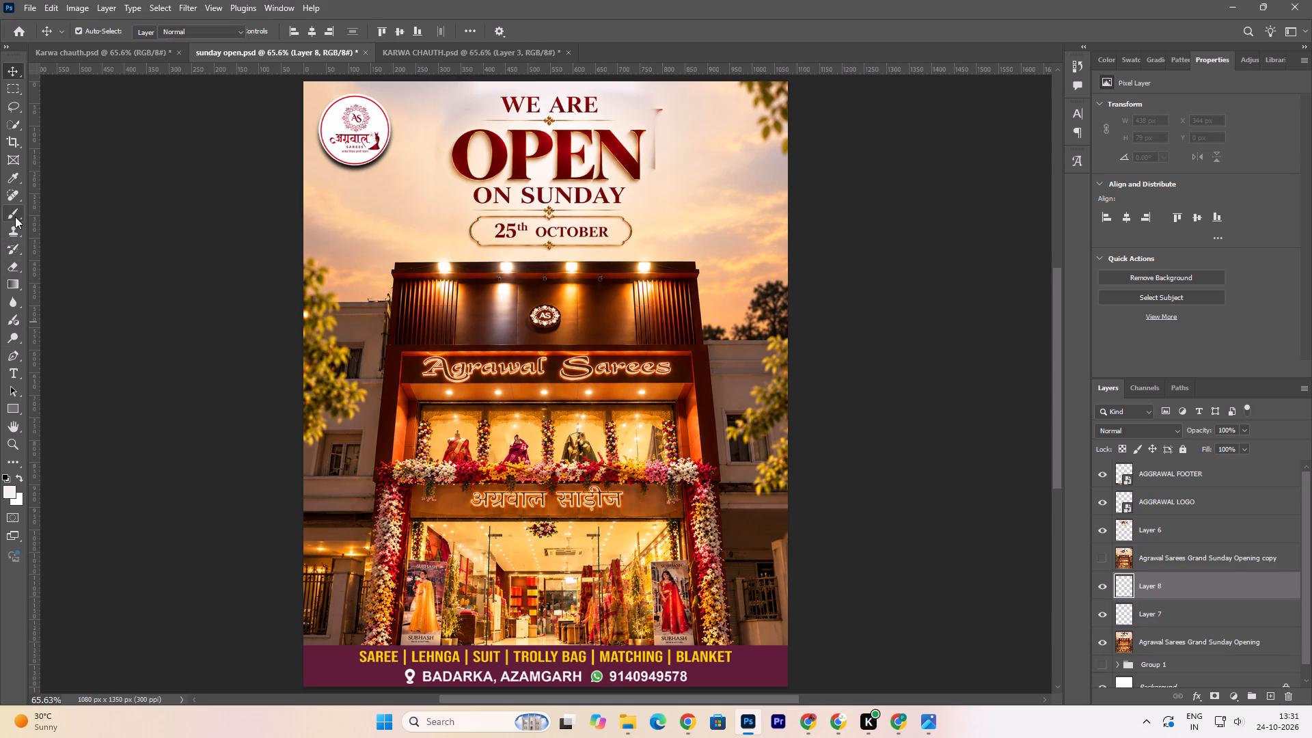
{"action": "left_click", "coordinate": [9, 491]}
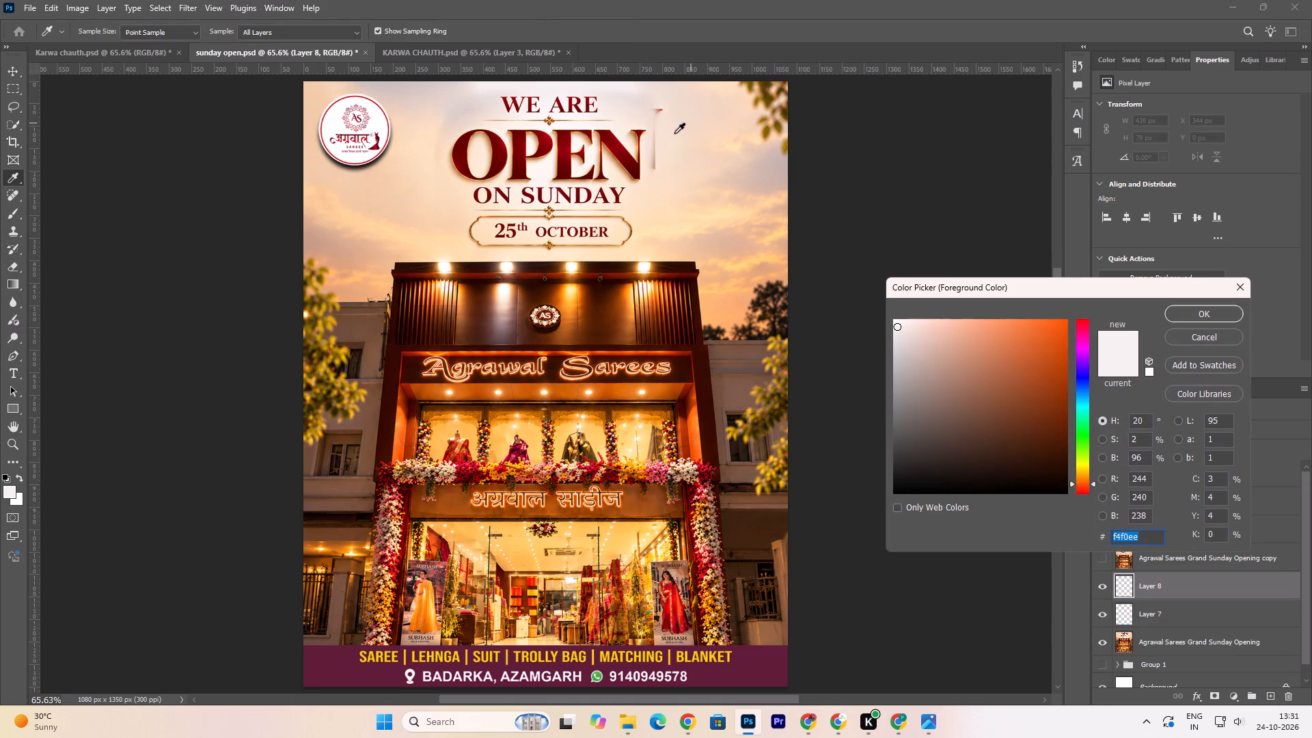
{"action": "left_click", "coordinate": [661, 139]}
{"action": "left_click", "coordinate": [1186, 314]}
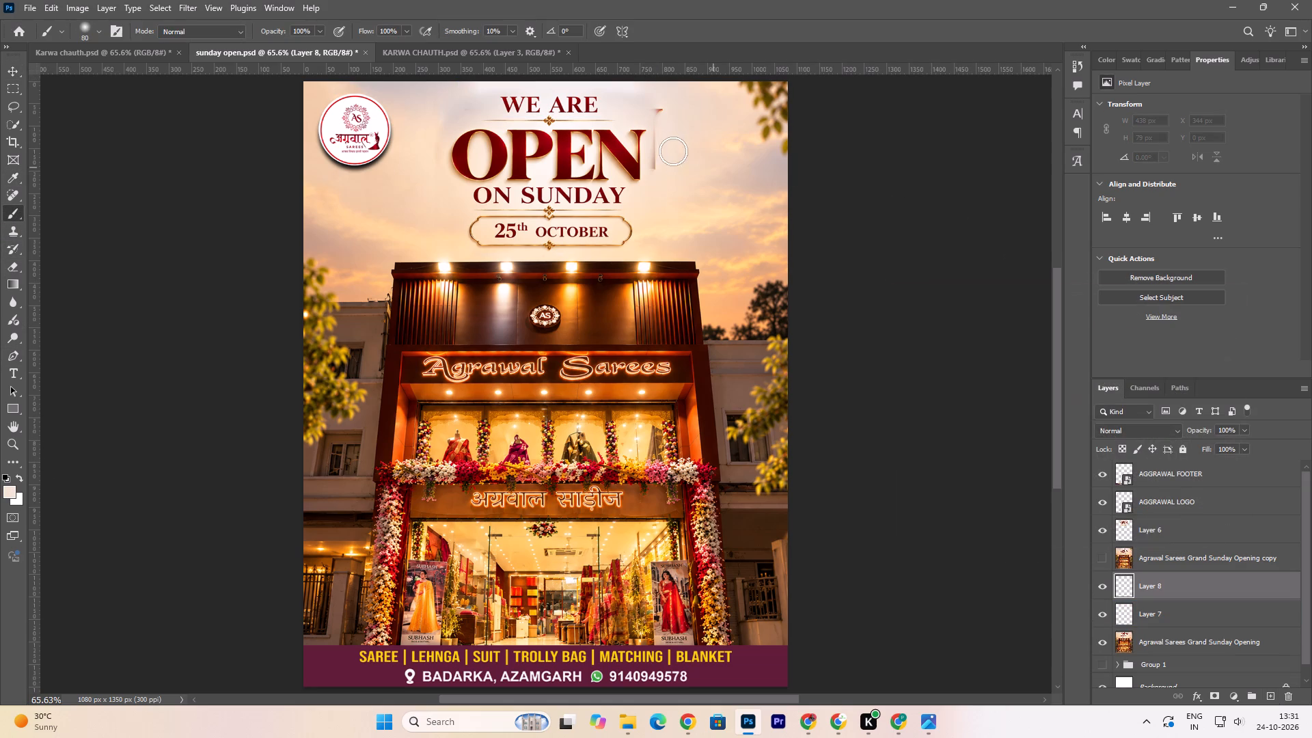
Cover the leftover "N" fragment beside "OPEN" on the new layer with the peach sky colour, using an 80 px brush.
{"action": "left_click", "coordinate": [663, 163]}
{"action": "double_click", "coordinate": [660, 167]}
{"action": "left_click", "coordinate": [655, 164]}
{"action": "left_click", "coordinate": [653, 154]}
{"action": "left_click", "coordinate": [655, 146]}
{"action": "left_click", "coordinate": [656, 135]}
{"action": "left_click", "coordinate": [656, 126]}
{"action": "double_click", "coordinate": [658, 117]}
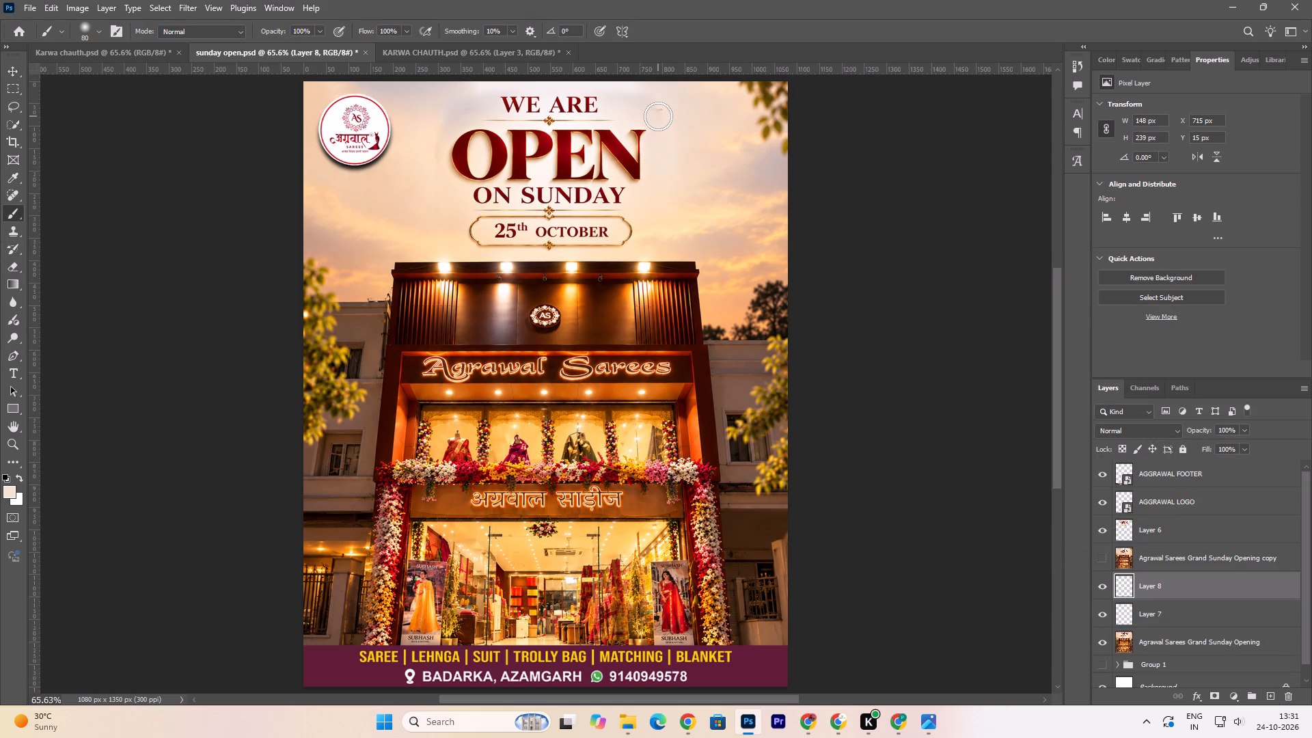
{"action": "left_click", "coordinate": [658, 113]}
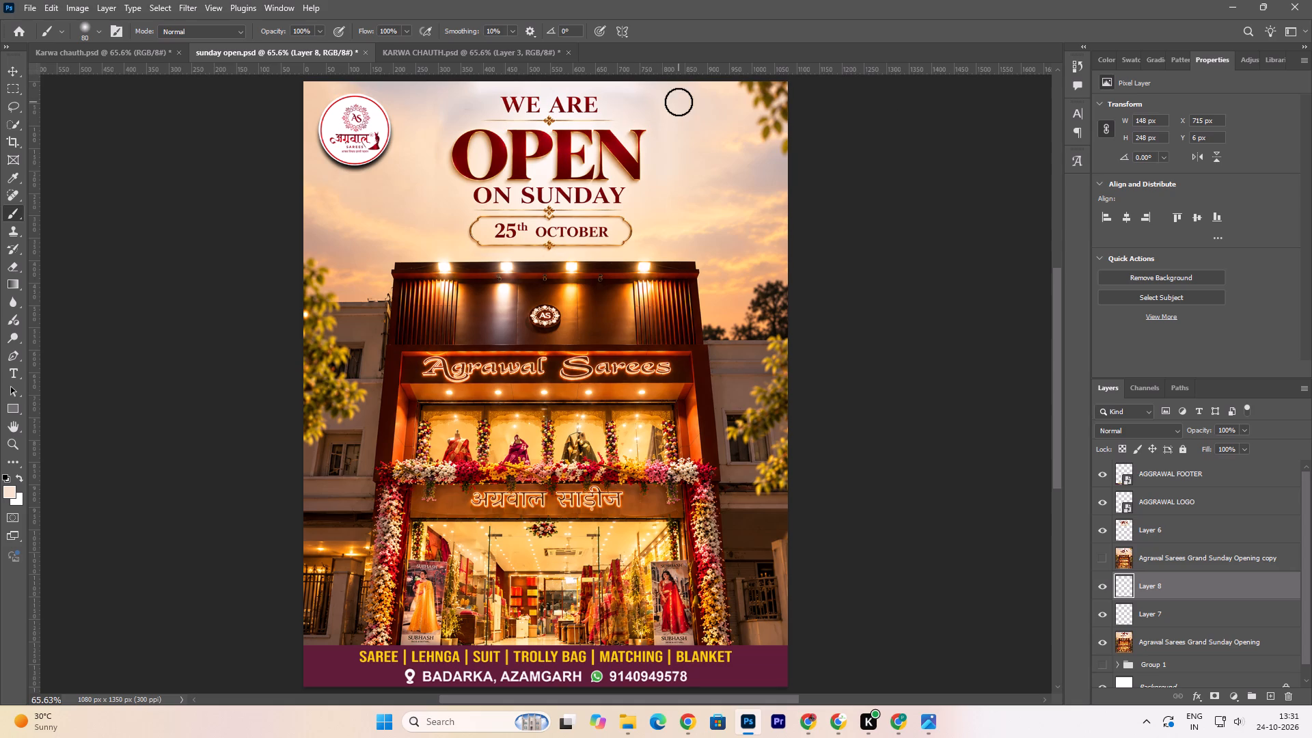
Blend the sky to the upper right of the heading with the peach colour, using a 200 px brush.
{"action": "key", "text": "bracketright"}
{"action": "key", "text": "bracketright"}
{"action": "key", "text": "bracketright"}
{"action": "key", "text": "bracketright"}
{"action": "key", "text": "bracketright"}
{"action": "key", "text": "bracketright"}
{"action": "double_click", "coordinate": [652, 107]}
{"action": "left_click", "coordinate": [667, 98]}
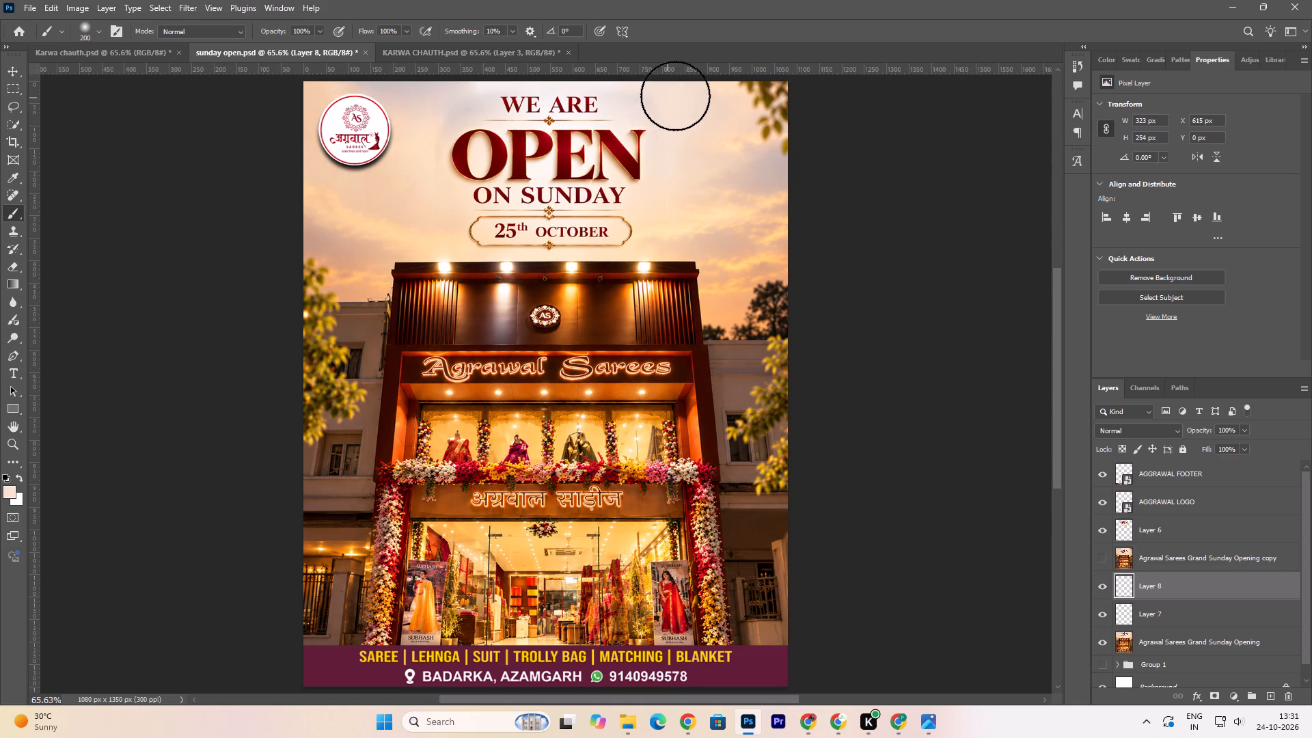
{"action": "left_click", "coordinate": [691, 92]}
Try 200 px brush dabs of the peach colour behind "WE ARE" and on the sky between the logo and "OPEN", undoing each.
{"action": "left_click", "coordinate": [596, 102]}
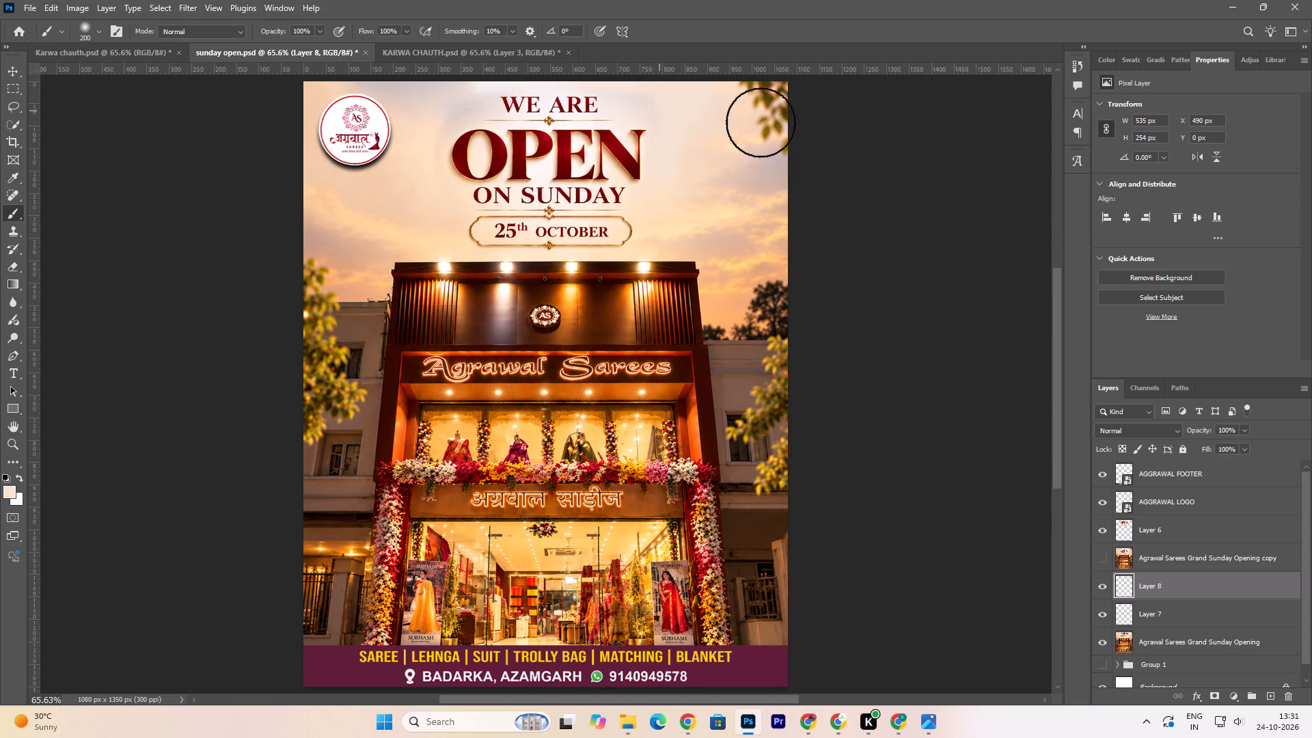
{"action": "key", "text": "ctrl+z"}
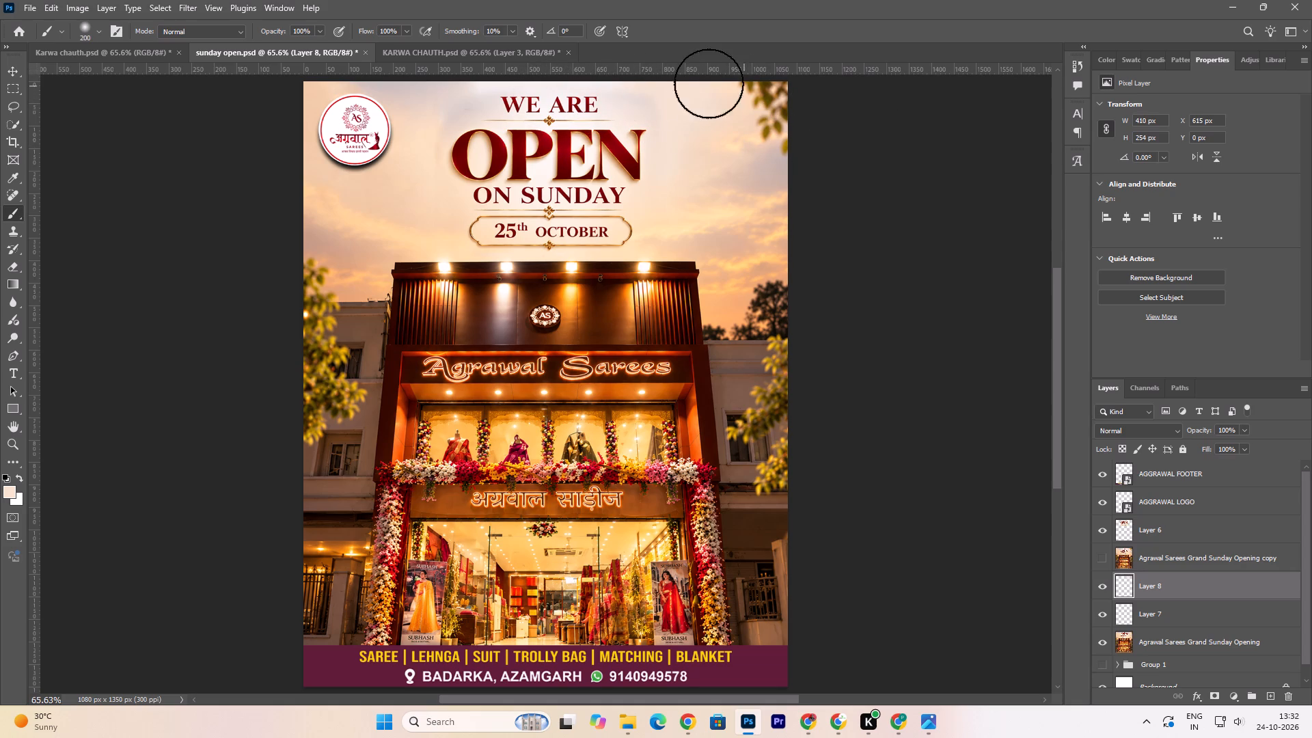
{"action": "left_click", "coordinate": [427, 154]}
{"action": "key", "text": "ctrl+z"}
Add a new layer above Layer 8 and sample the warmer sky colour RGB 250, 224, 188 between the logo and "OPEN" as foreground.
{"action": "left_click", "coordinate": [1272, 702]}
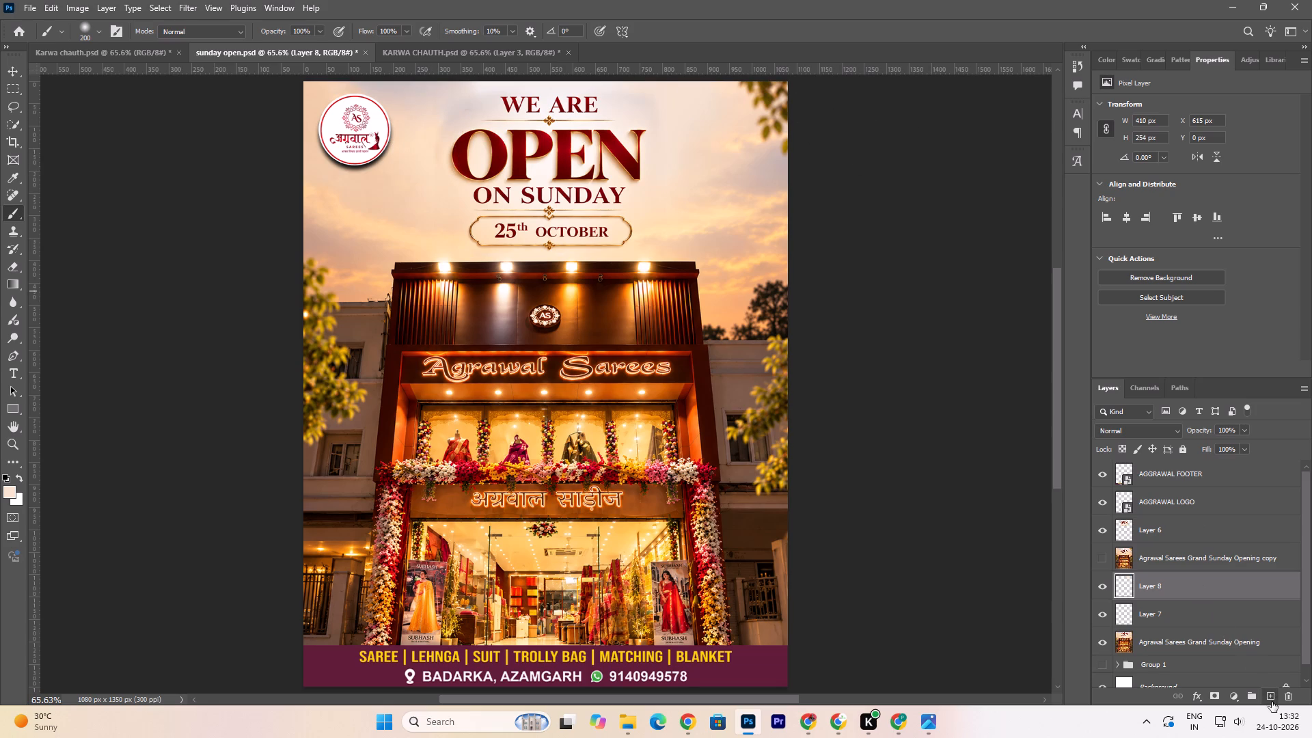
{"action": "left_click", "coordinate": [12, 490]}
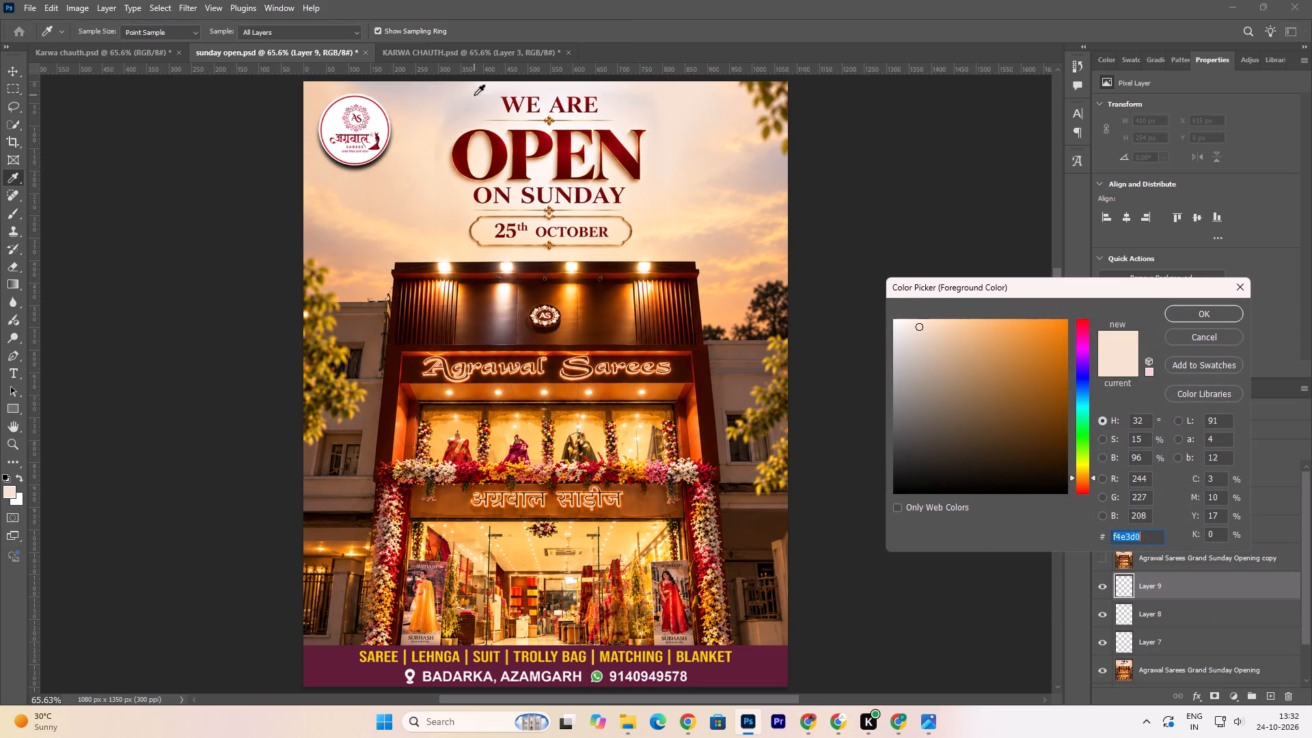
{"action": "left_click", "coordinate": [428, 145]}
{"action": "left_click", "coordinate": [1200, 312]}
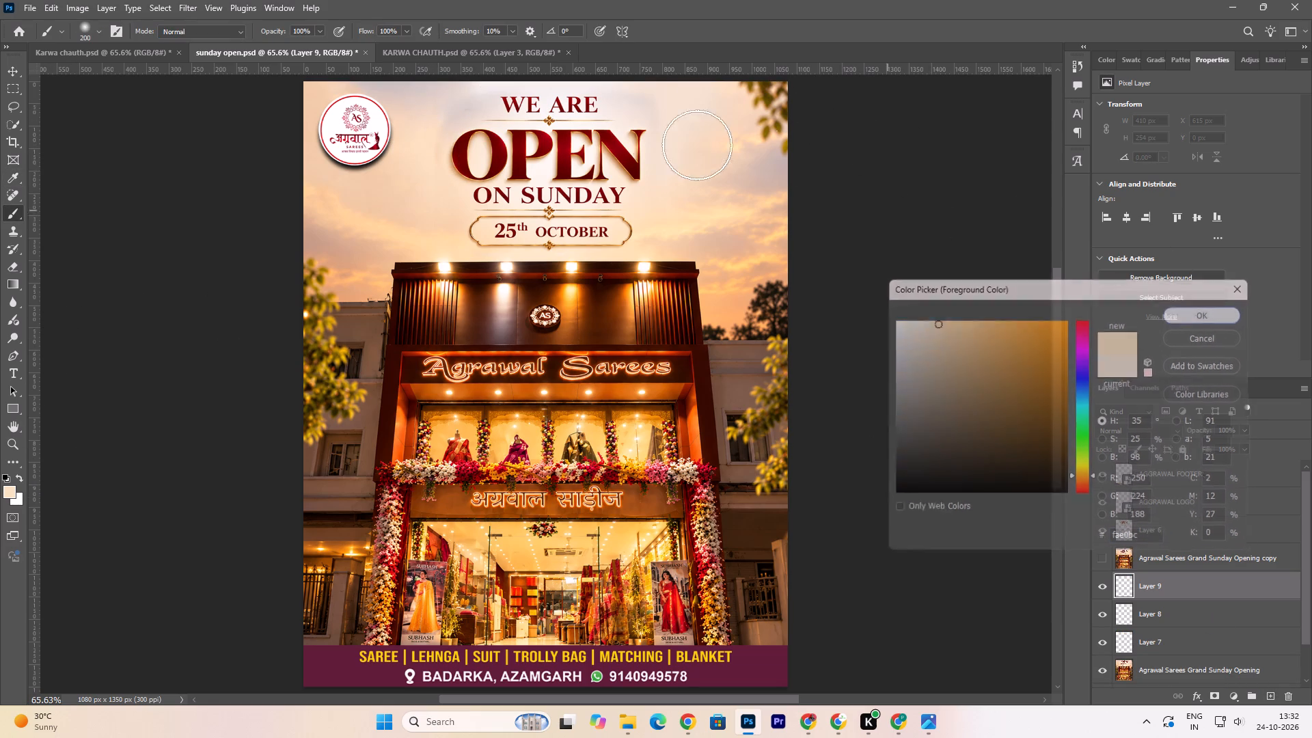
Paint the sky between the heading and logo and above the logo on Layer 9 with the warm colour, using a 200 px brush.
{"action": "left_click", "coordinate": [446, 151]}
{"action": "left_click", "coordinate": [441, 125]}
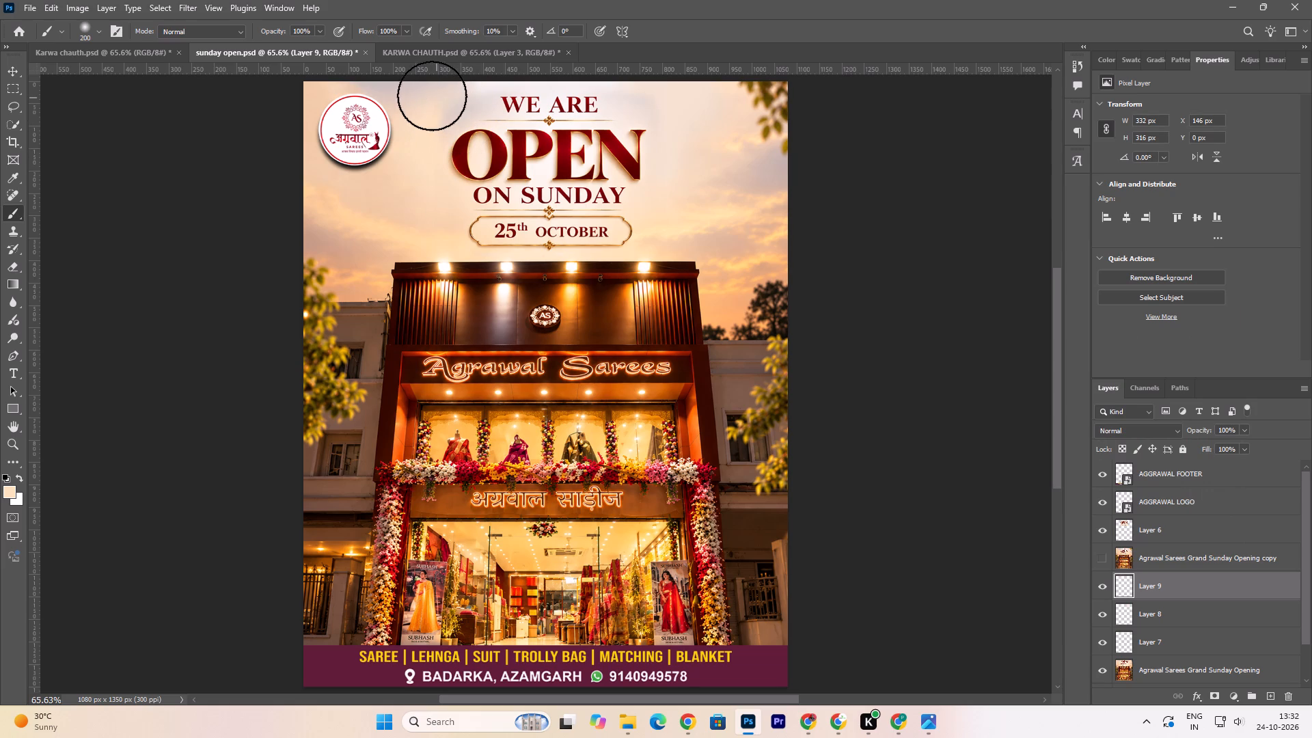
{"action": "left_click", "coordinate": [428, 95]}
{"action": "left_click", "coordinate": [395, 79]}
{"action": "left_click", "coordinate": [372, 72]}
{"action": "left_click", "coordinate": [371, 84]}
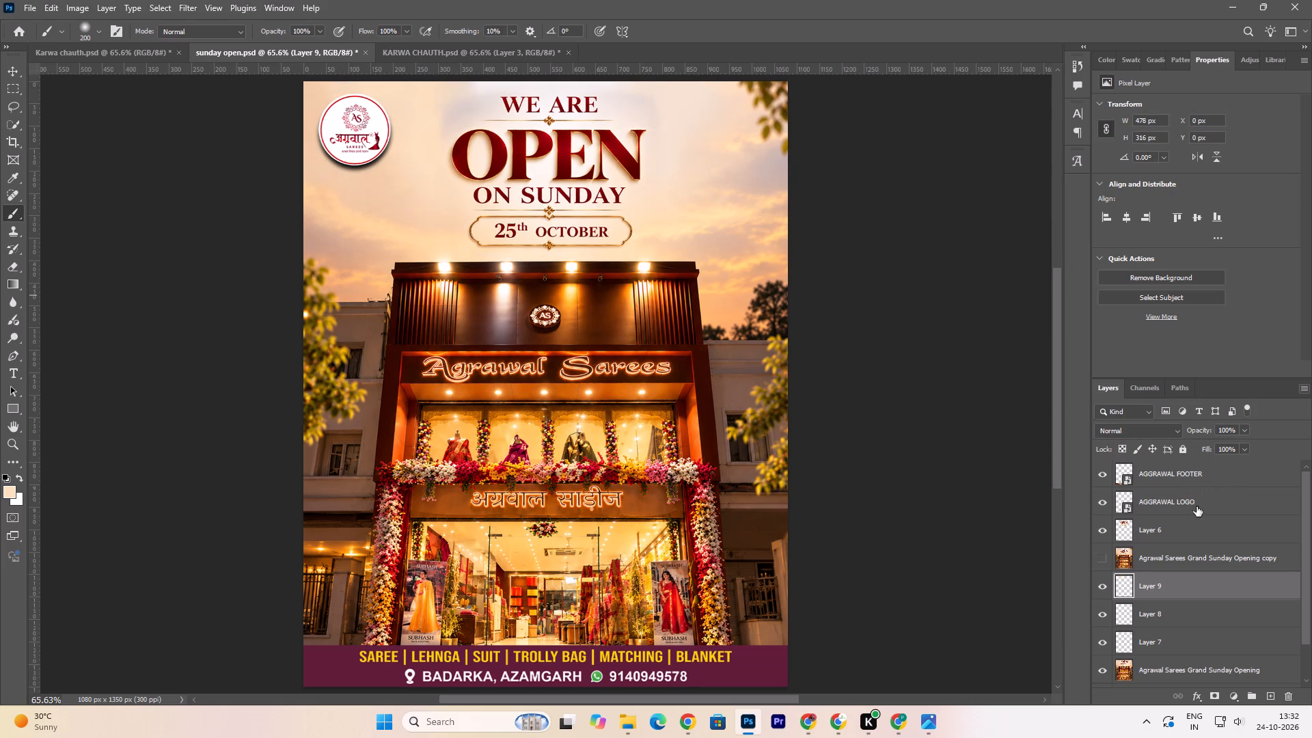
Add a new layer above Layer 6 and set the Brush to 44% opacity and 59% flow.
{"action": "left_click", "coordinate": [1158, 531]}
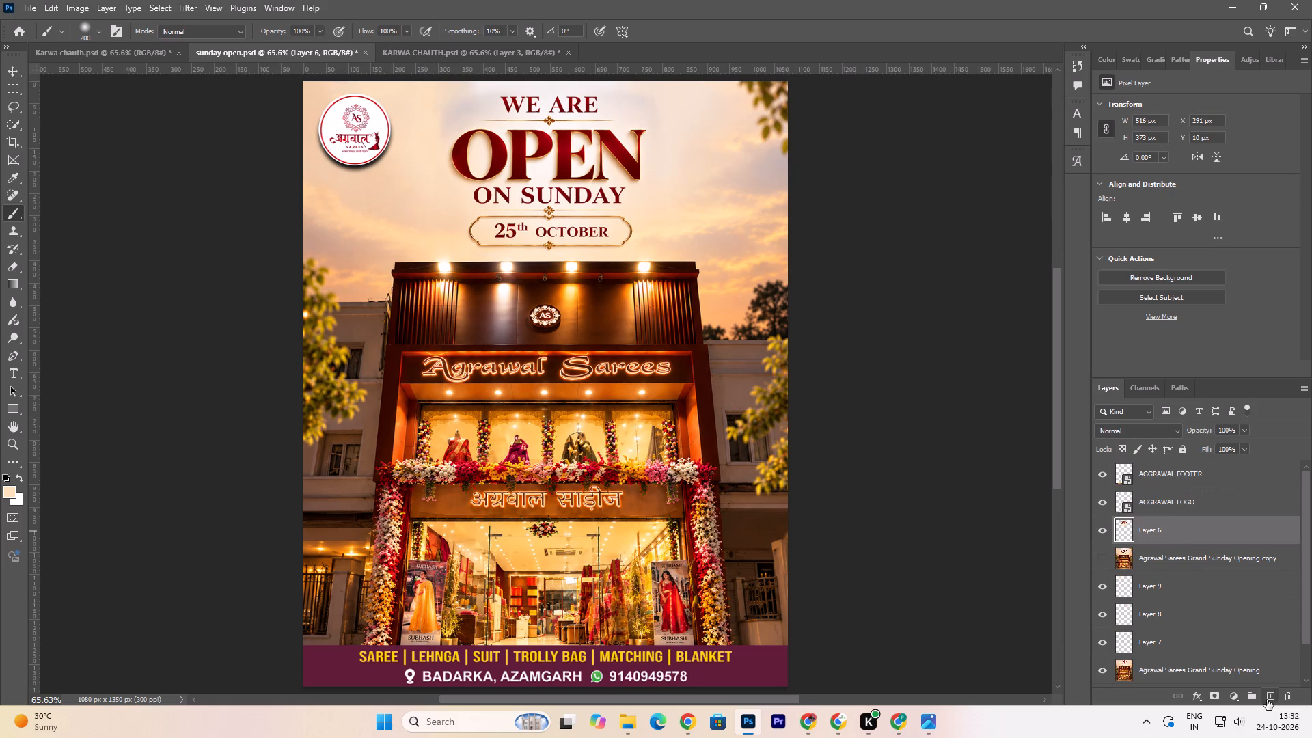
{"action": "left_click", "coordinate": [1270, 696]}
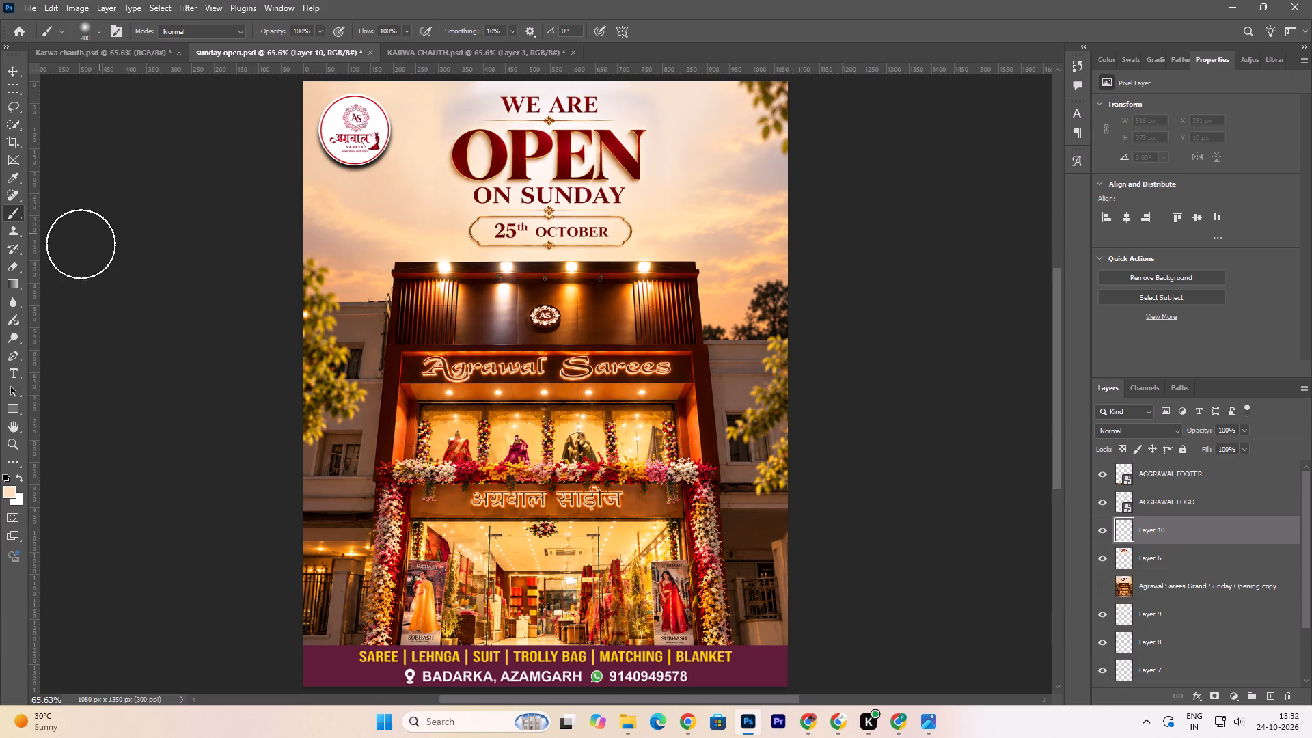
{"action": "left_click_drag", "start_coordinate": [277, 30], "coordinate": [251, 36]}
{"action": "left_click_drag", "start_coordinate": [366, 34], "coordinate": [348, 36]}
{"action": "left_click_drag", "start_coordinate": [374, 26], "coordinate": [366, 30]}
{"action": "left_click_drag", "start_coordinate": [371, 35], "coordinate": [365, 33]}
{"action": "left_click_drag", "start_coordinate": [283, 33], "coordinate": [271, 38]}
{"action": "left_click", "coordinate": [366, 32]}
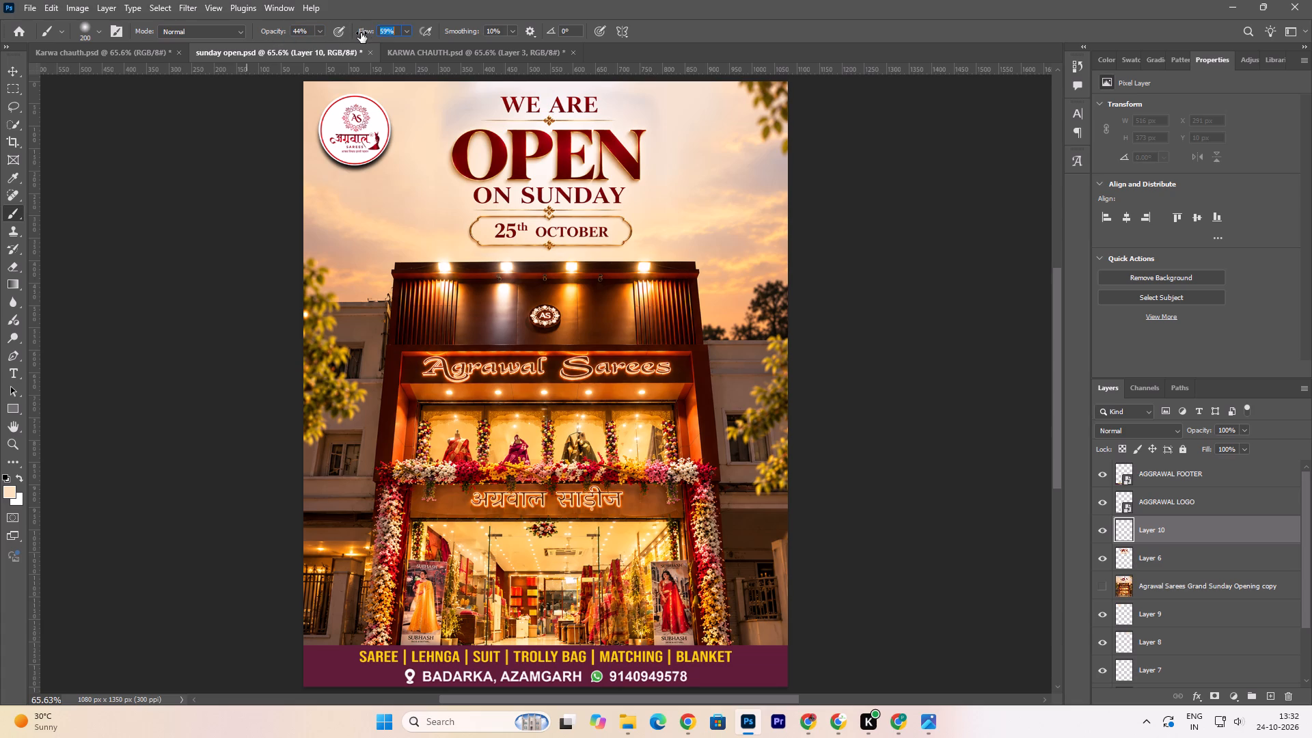
Soften the sky patches on both sides of "WE ARE" and beside "OPEN" on Layer 10 with the 200 px brush.
{"action": "left_click", "coordinate": [461, 99]}
{"action": "double_click", "coordinate": [461, 100]}
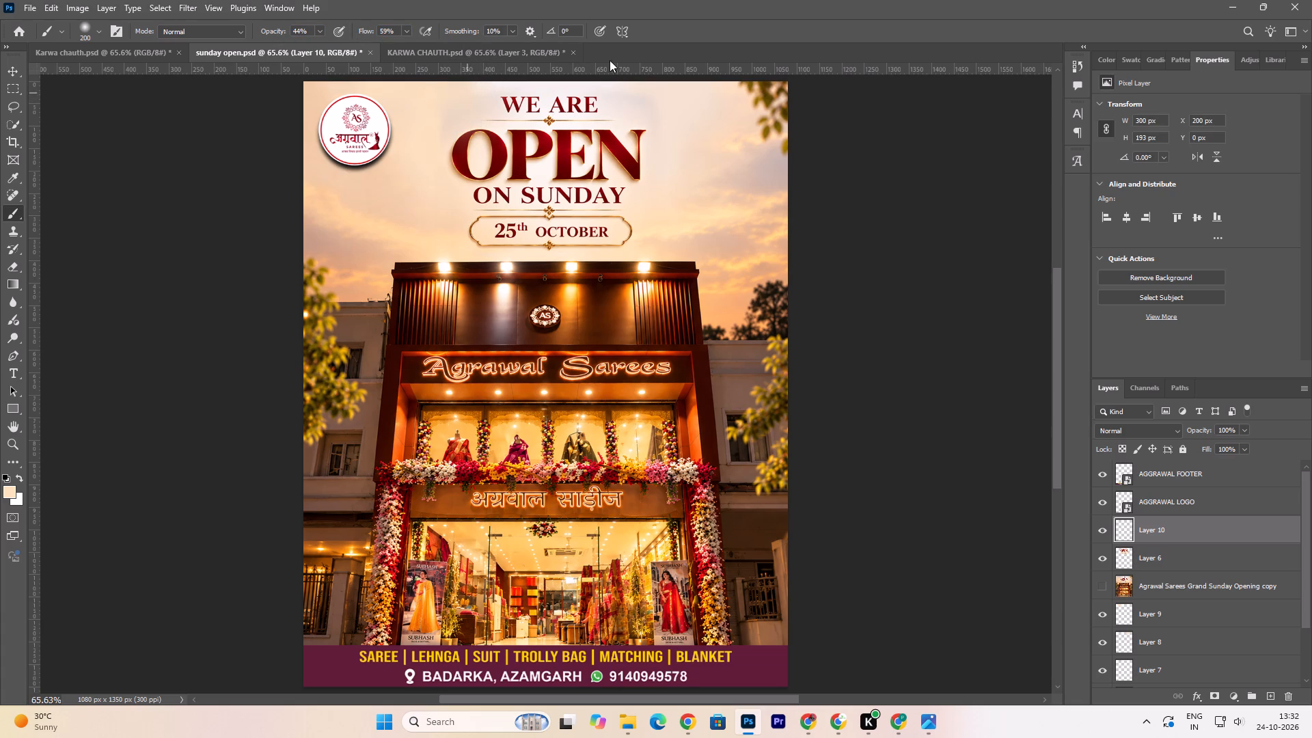
{"action": "double_click", "coordinate": [635, 84]}
{"action": "left_click", "coordinate": [630, 94]}
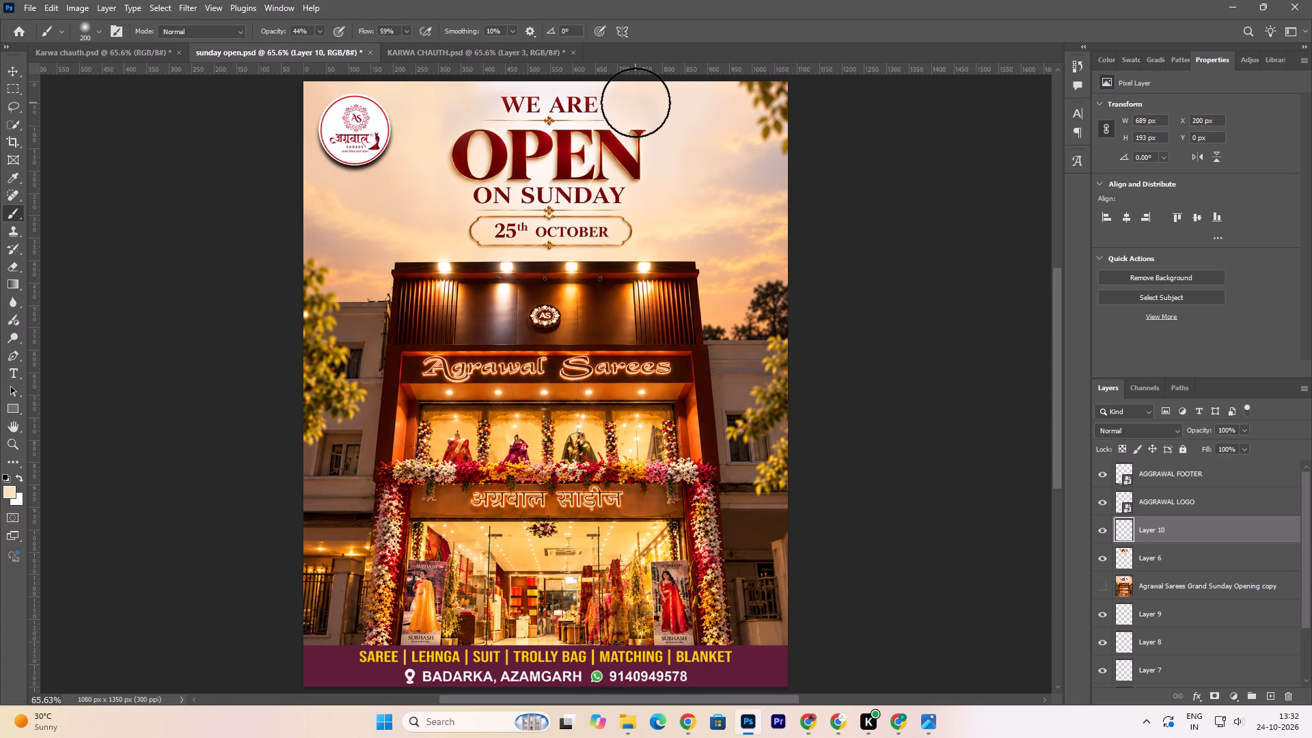
{"action": "left_click", "coordinate": [635, 102]}
{"action": "left_click", "coordinate": [680, 142]}
{"action": "left_click", "coordinate": [686, 181]}
{"action": "left_click", "coordinate": [694, 102]}
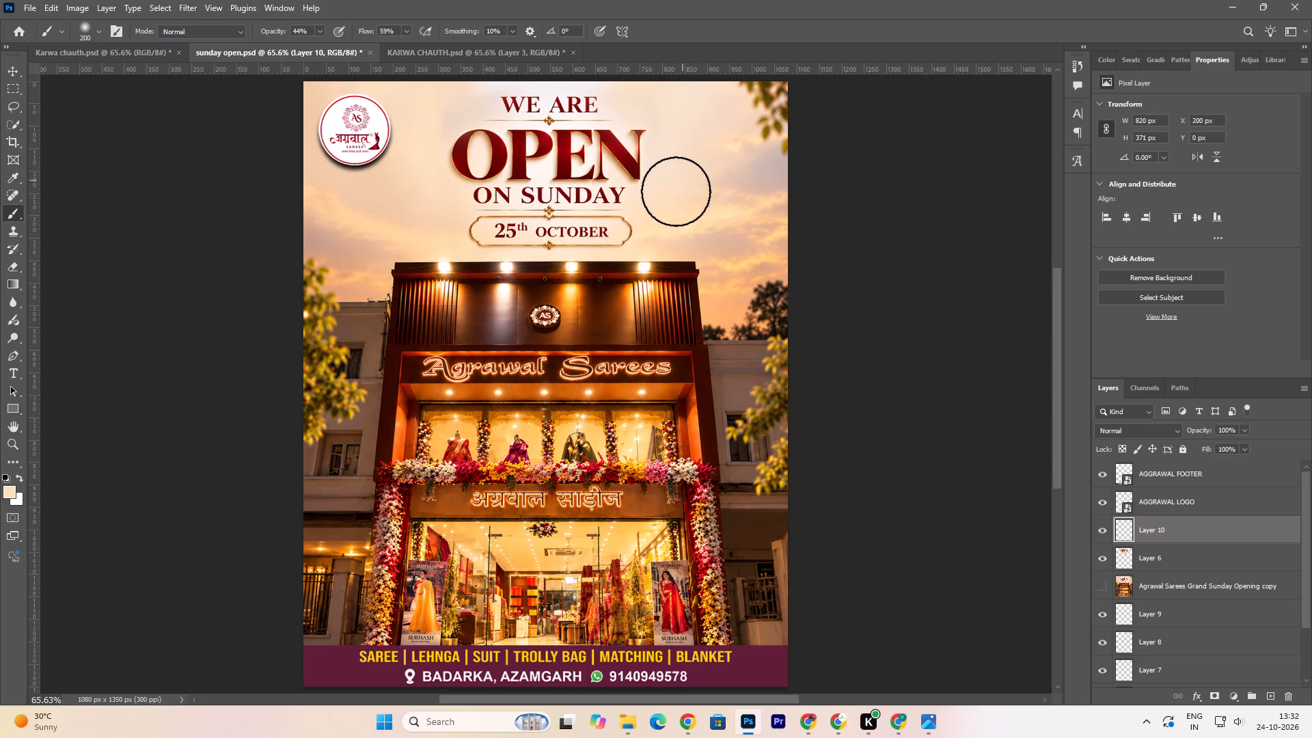
{"action": "left_click", "coordinate": [676, 157]}
Blend the sky patch just left of "OPEN" on Layer 10 with a 125 px brush.
{"action": "scroll", "coordinate": [539, 96], "scroll_direction": "up", "scroll_amount": 6}
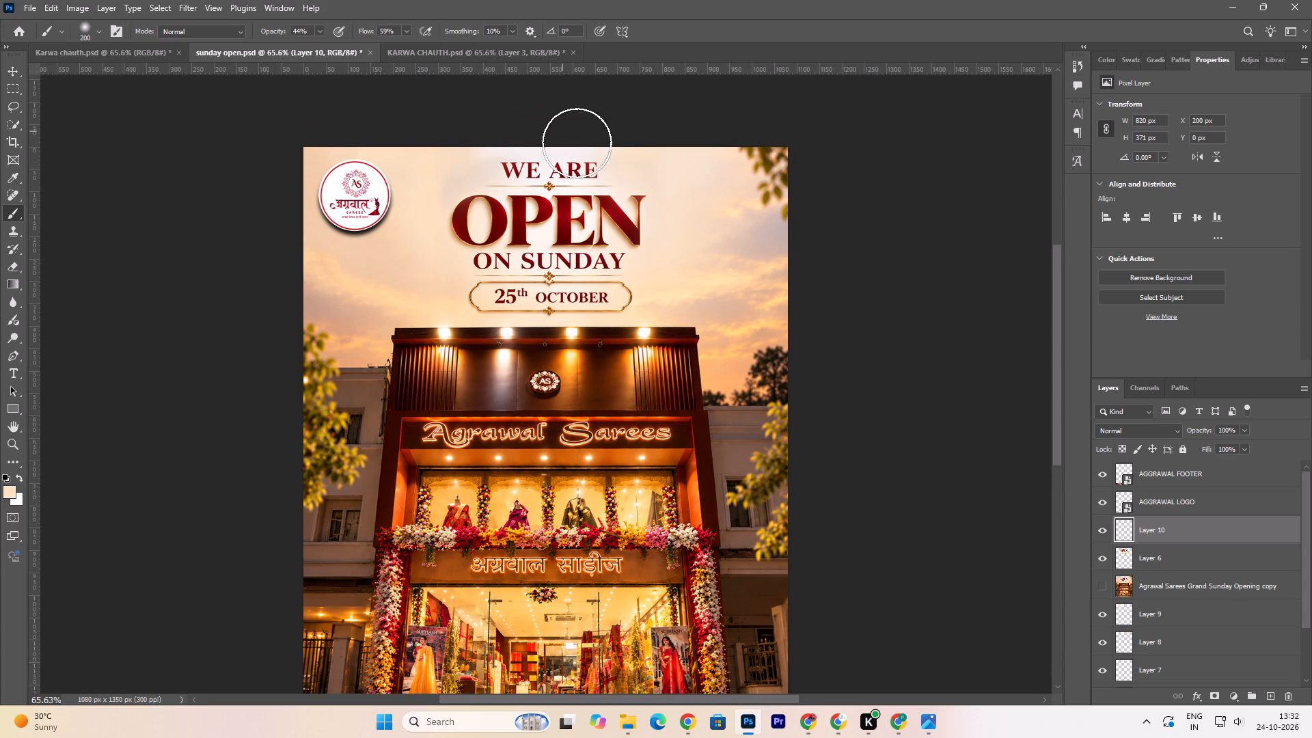
{"action": "scroll", "coordinate": [534, 107], "scroll_direction": "up", "scroll_amount": 7, "text": "alt"}
{"action": "scroll", "coordinate": [553, 120], "scroll_direction": "up", "scroll_amount": 10}
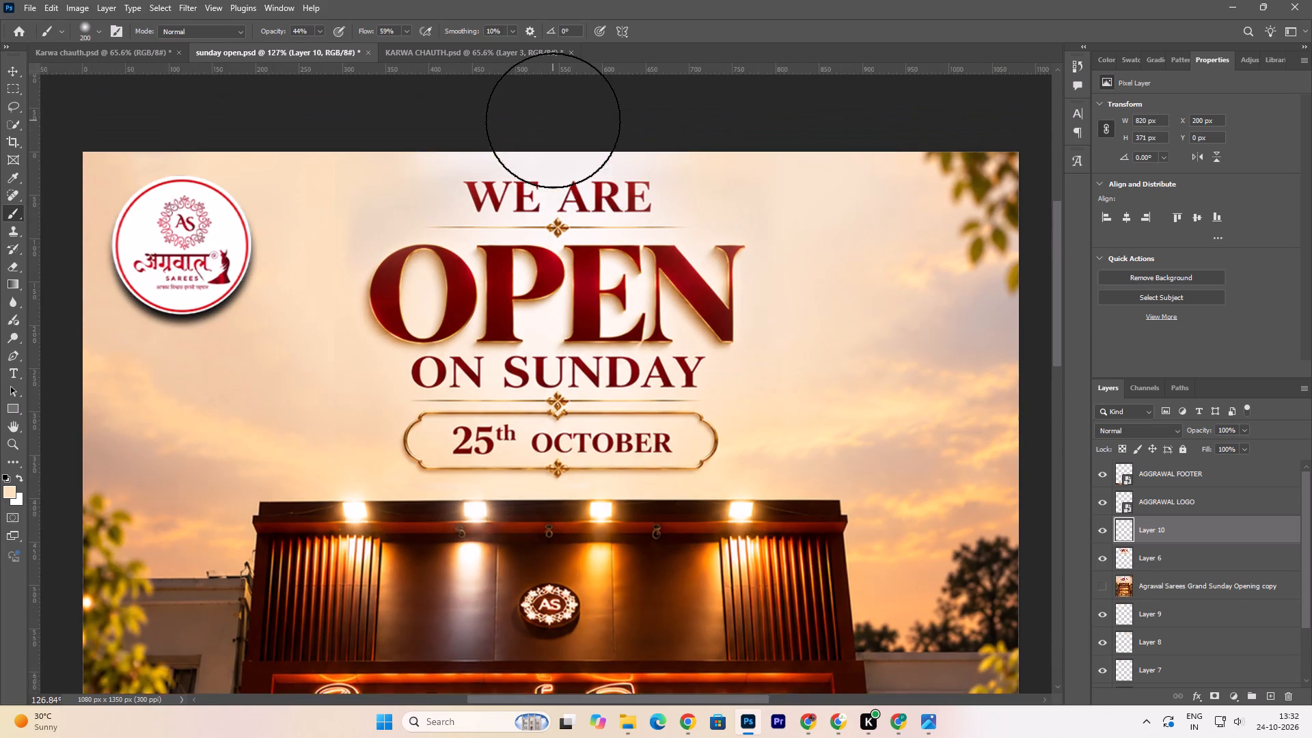
{"action": "key", "text": "bracketleft"}
{"action": "key", "text": "bracketleft"}
{"action": "key", "text": "bracketleft"}
{"action": "left_click", "coordinate": [352, 245]}
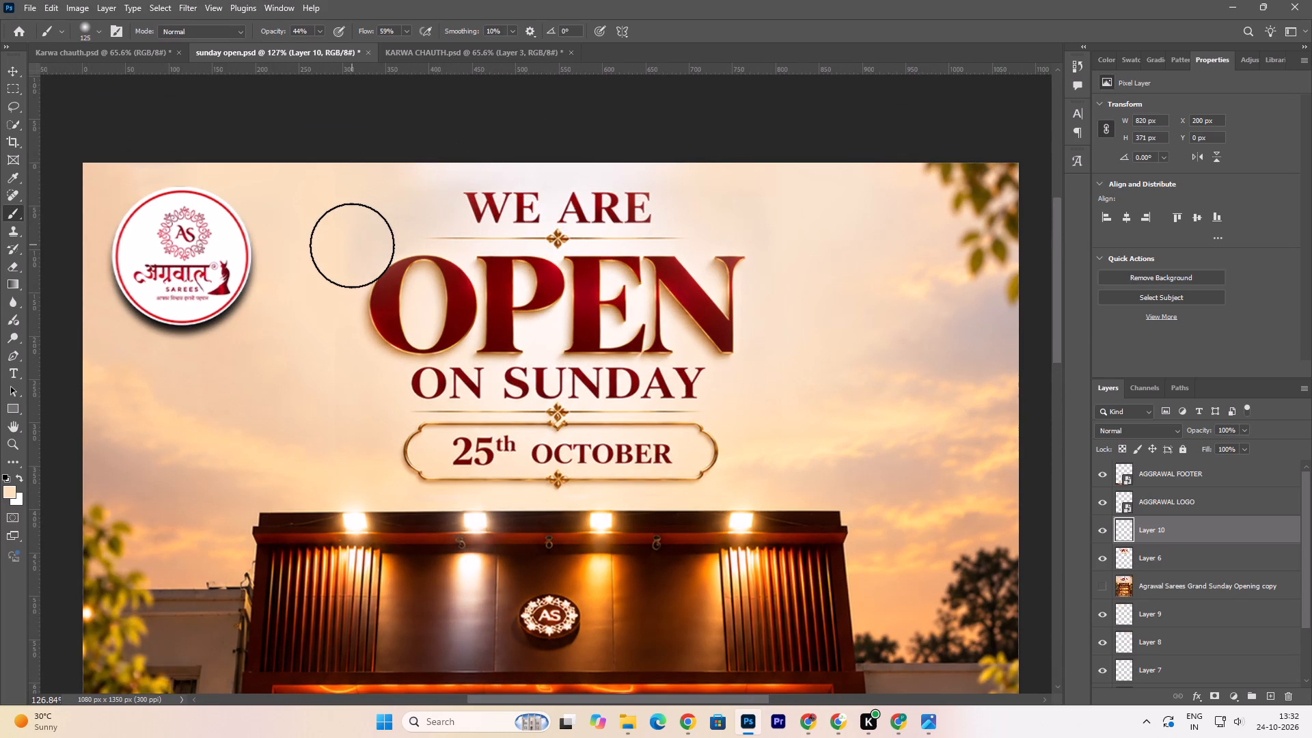
{"action": "left_click", "coordinate": [342, 247]}
{"action": "left_click", "coordinate": [348, 238]}
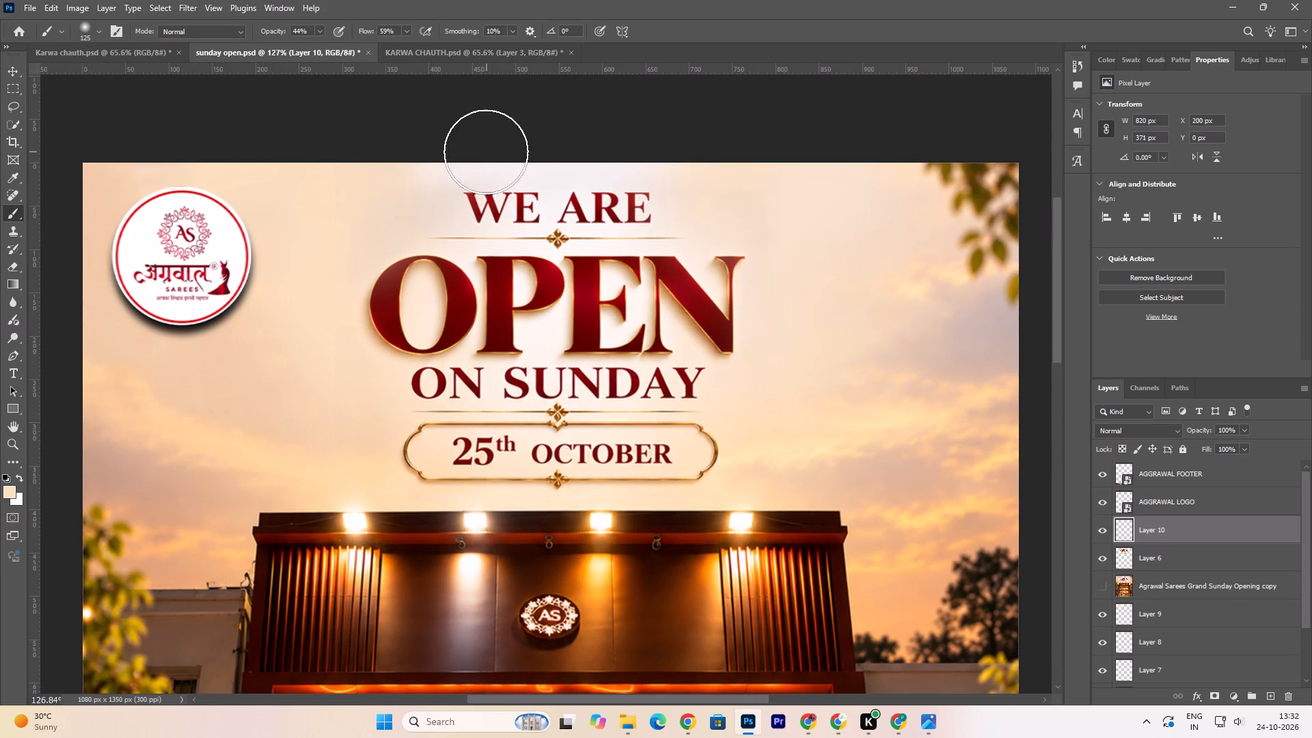
Dab the warm sky colour along the canvas's top edge above "WE ARE" on Layer 10 with an 80 px brush.
{"action": "key", "text": "bracketleft"}
{"action": "key", "text": "bracketleft"}
{"action": "key", "text": "bracketleft"}
{"action": "left_click", "coordinate": [443, 167]}
{"action": "left_click", "coordinate": [463, 155]}
{"action": "left_click", "coordinate": [478, 163]}
{"action": "left_click", "coordinate": [504, 167]}
{"action": "left_click", "coordinate": [508, 165]}
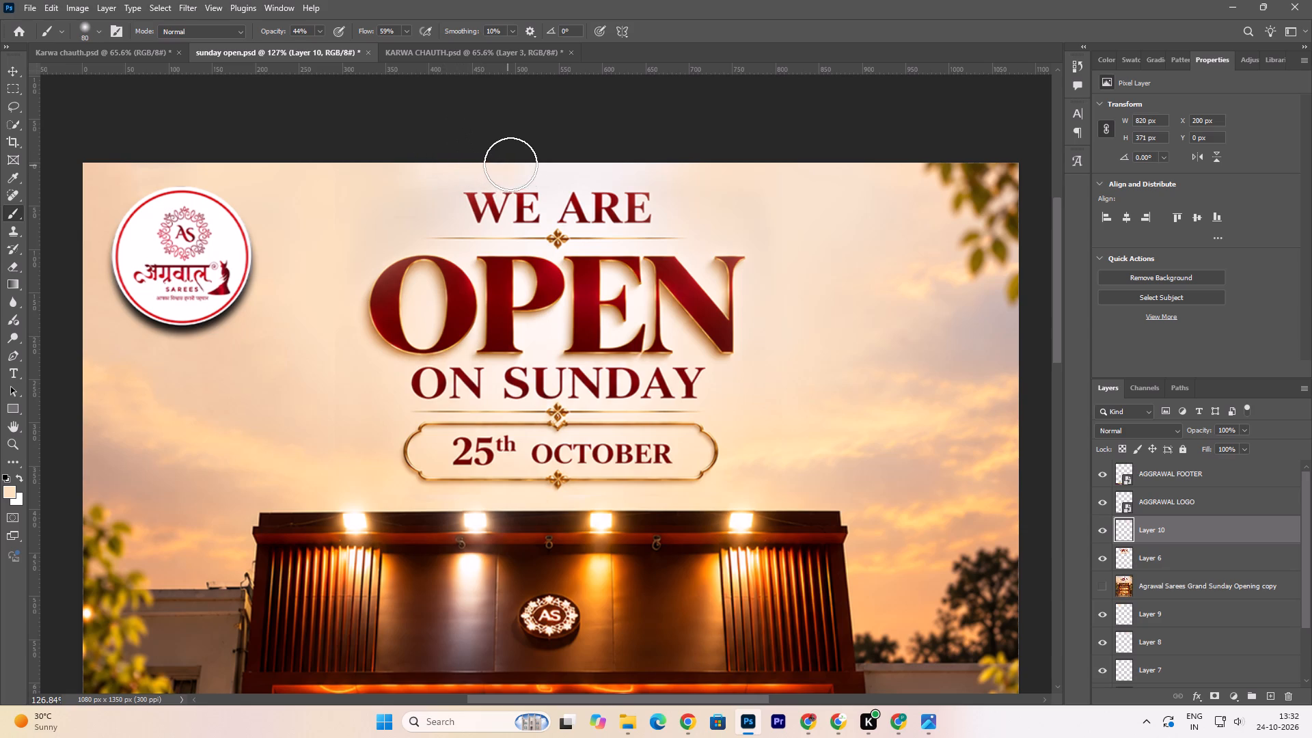
{"action": "left_click", "coordinate": [538, 165]}
{"action": "left_click", "coordinate": [560, 165]}
{"action": "left_click_drag", "start_coordinate": [610, 165], "coordinate": [632, 165]}
{"action": "left_click_drag", "start_coordinate": [645, 165], "coordinate": [670, 165]}
Sweep the warm colour along the top edge on Layer 10, from above "WE ARE" to the leaves, to even out the sky.
{"action": "left_click_drag", "start_coordinate": [454, 162], "coordinate": [585, 163]}
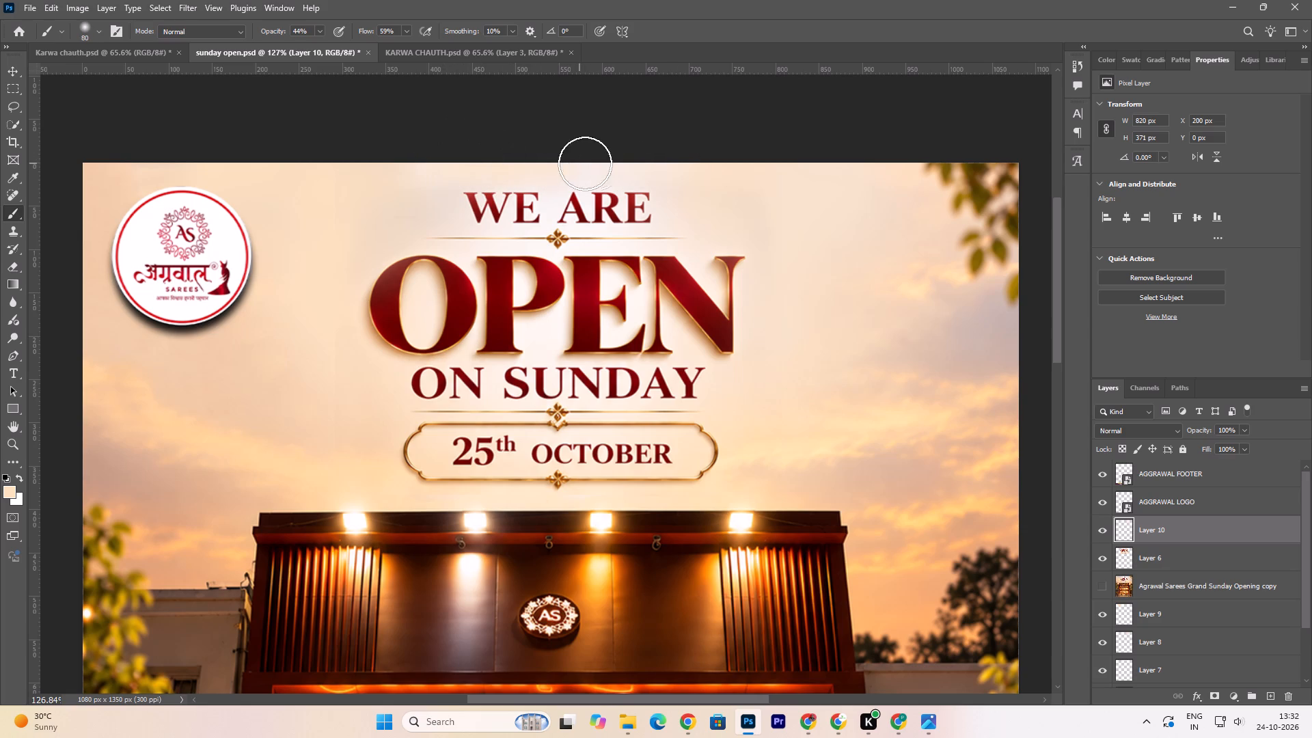
{"action": "left_click_drag", "start_coordinate": [585, 163], "coordinate": [719, 144]}
{"action": "left_click_drag", "start_coordinate": [426, 181], "coordinate": [643, 99]}
{"action": "left_click_drag", "start_coordinate": [389, 178], "coordinate": [845, 130]}
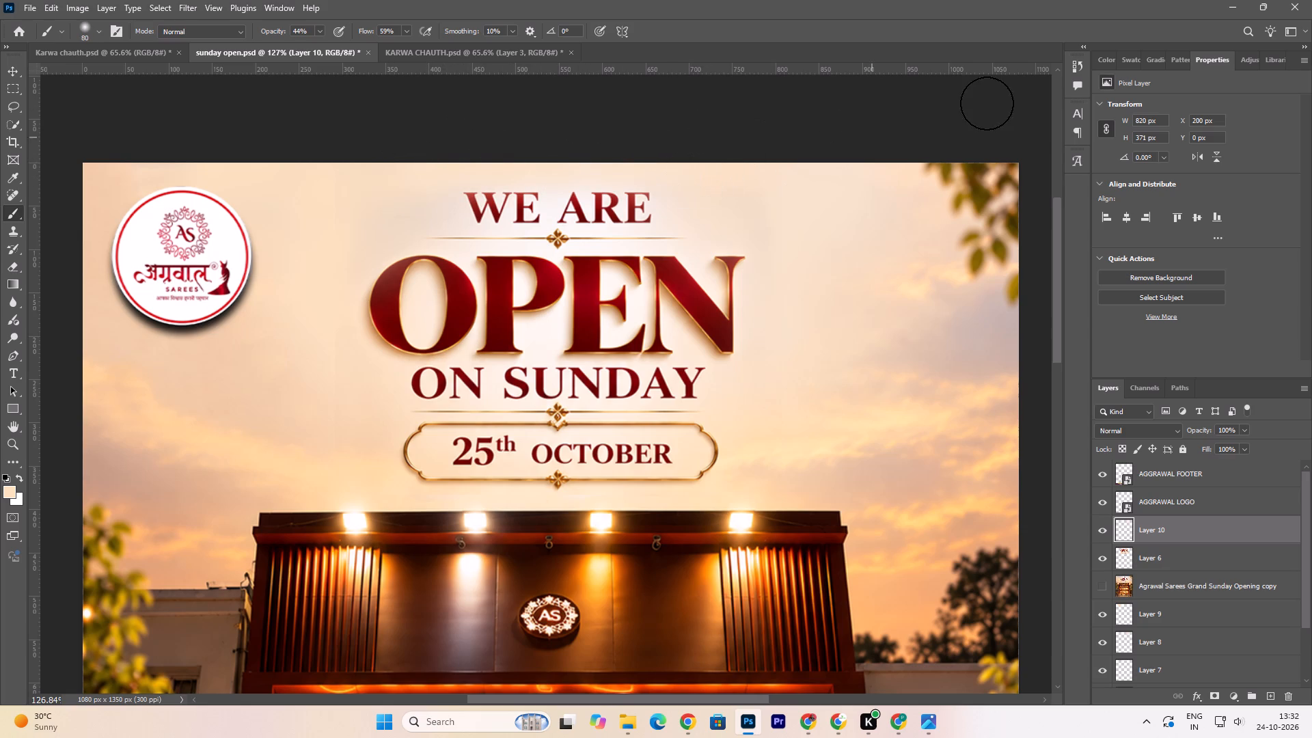
{"action": "left_click_drag", "start_coordinate": [678, 165], "coordinate": [1024, 138]}
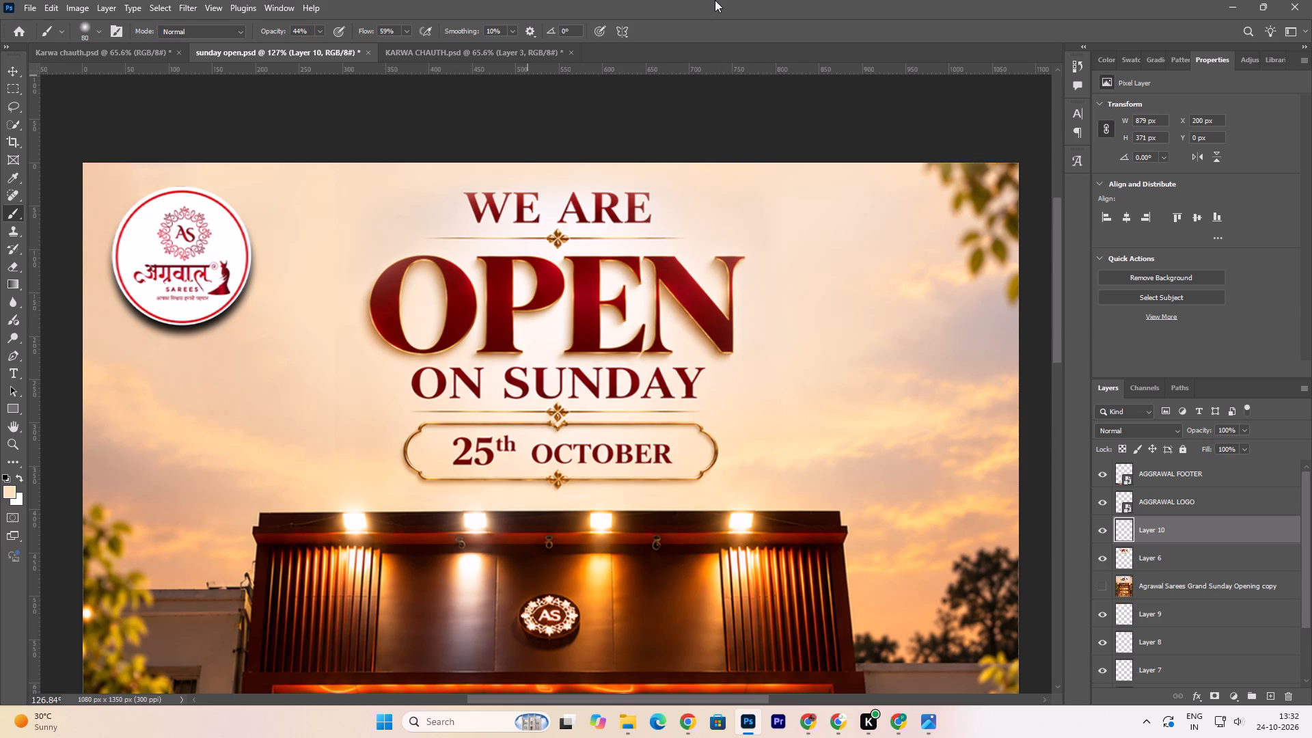
Switch to the Move tool and save the sunday open.psd document.
{"action": "key", "text": "ctrl+0"}
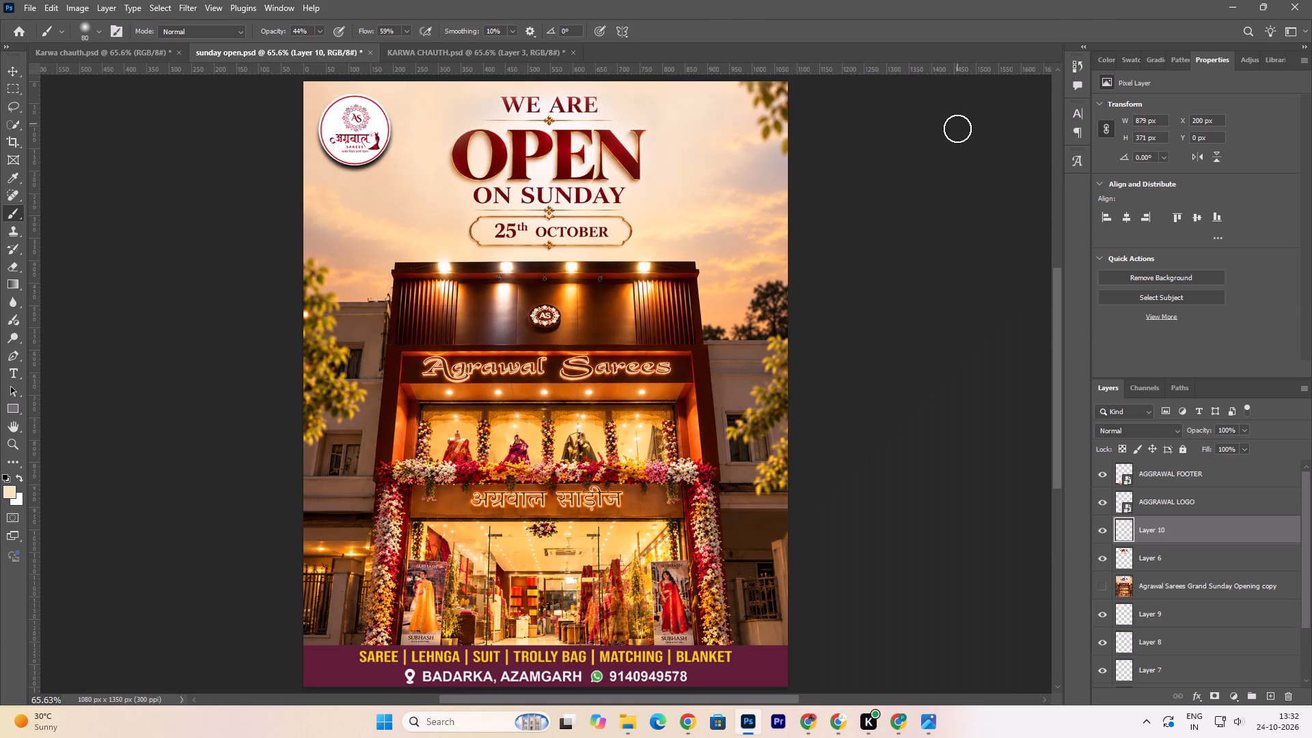
{"action": "left_click", "coordinate": [8, 68]}
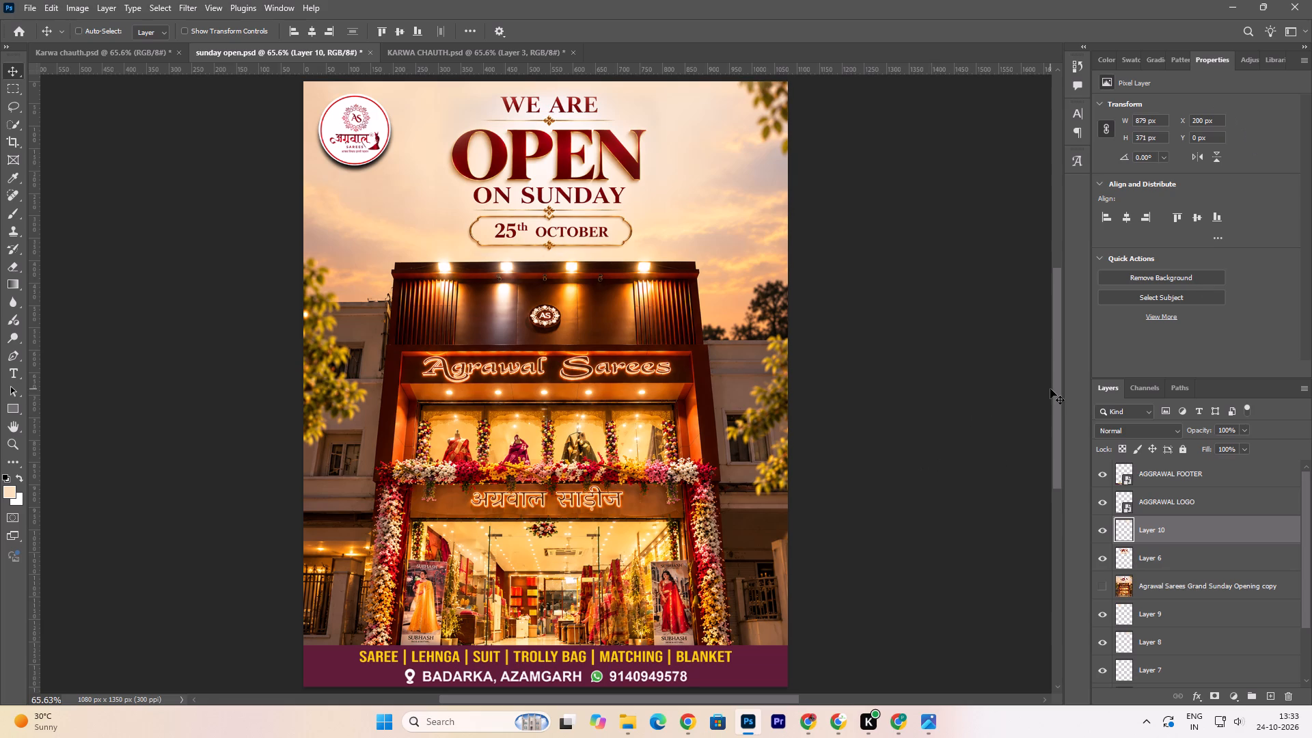
{"action": "key", "text": "ctrl+s"}
{"action": "key", "text": "ctrl+s"}
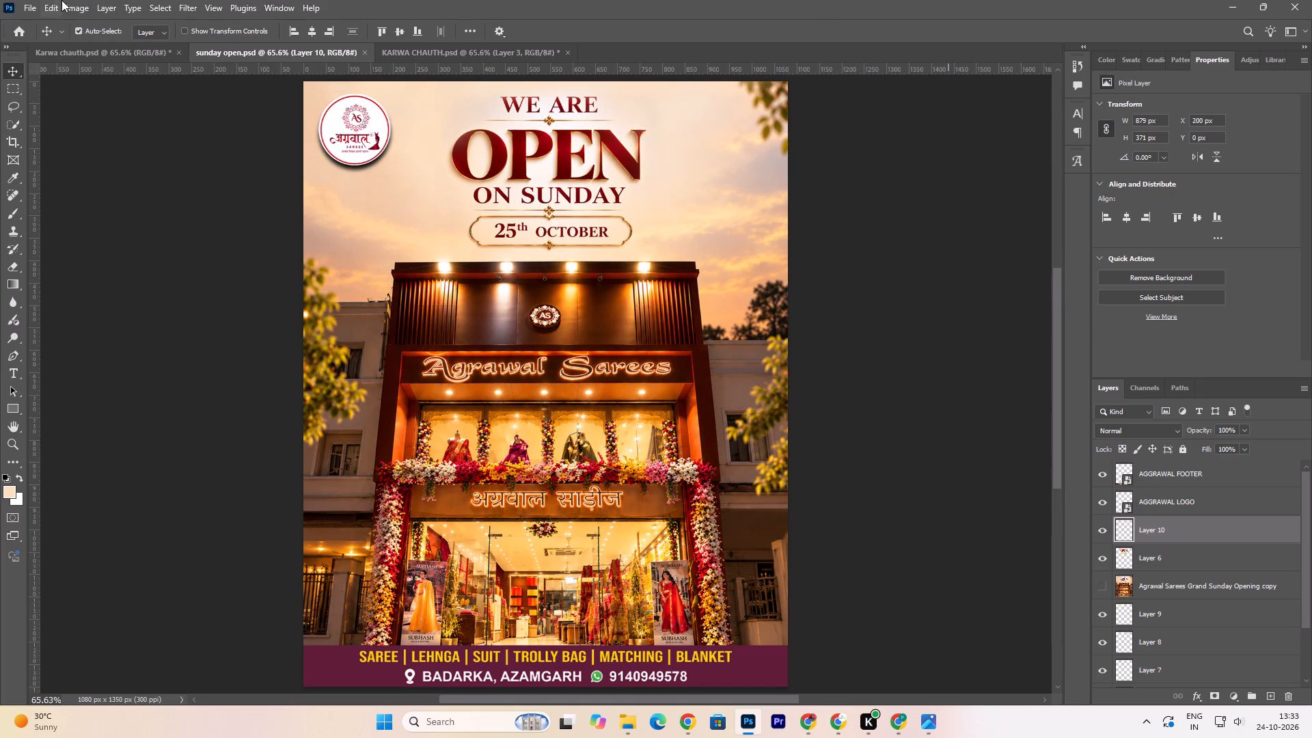
Export the post as a 1080 x 1350 px JPG named "sunday open 2" in the FESTIVE POST > POST folder.
{"action": "left_click", "coordinate": [35, 10]}
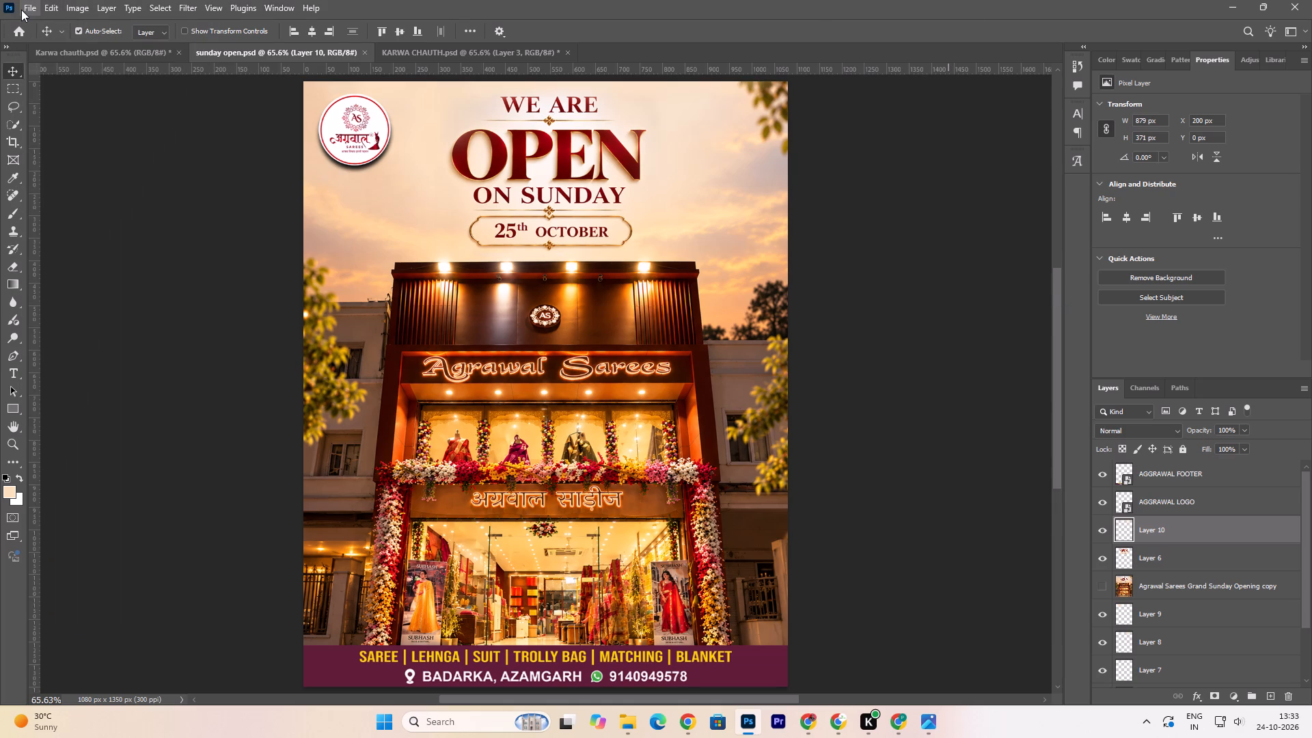
{"action": "left_click", "coordinate": [30, 8]}
{"action": "left_click", "coordinate": [88, 226]}
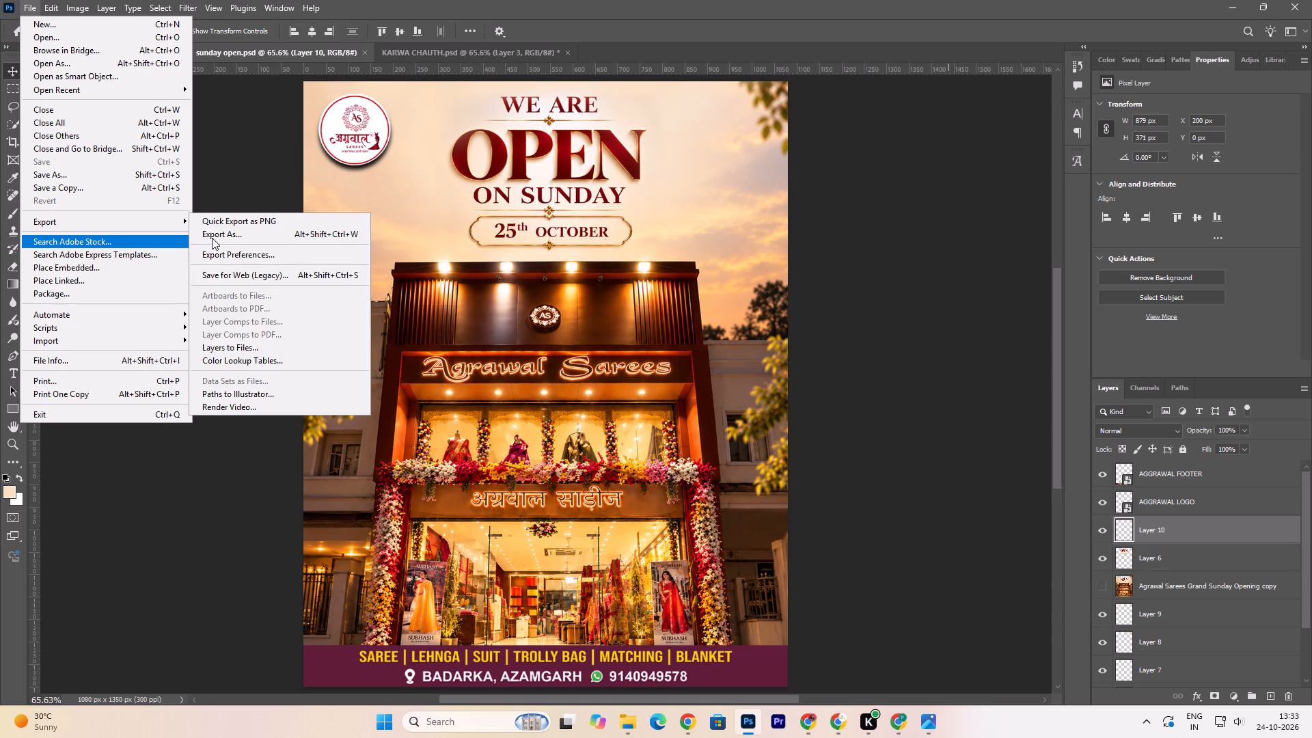
{"action": "left_click", "coordinate": [212, 238]}
{"action": "left_click", "coordinate": [1038, 618]}
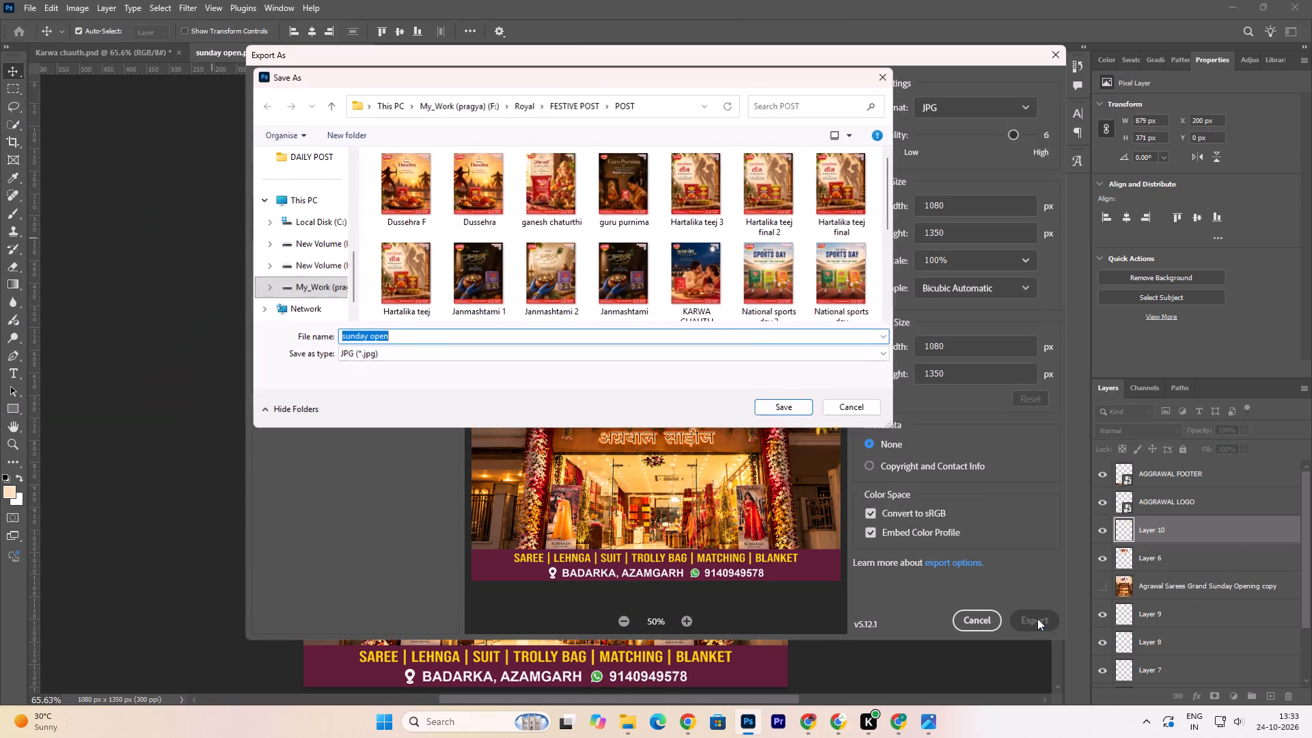
{"action": "left_click", "coordinate": [404, 338]}
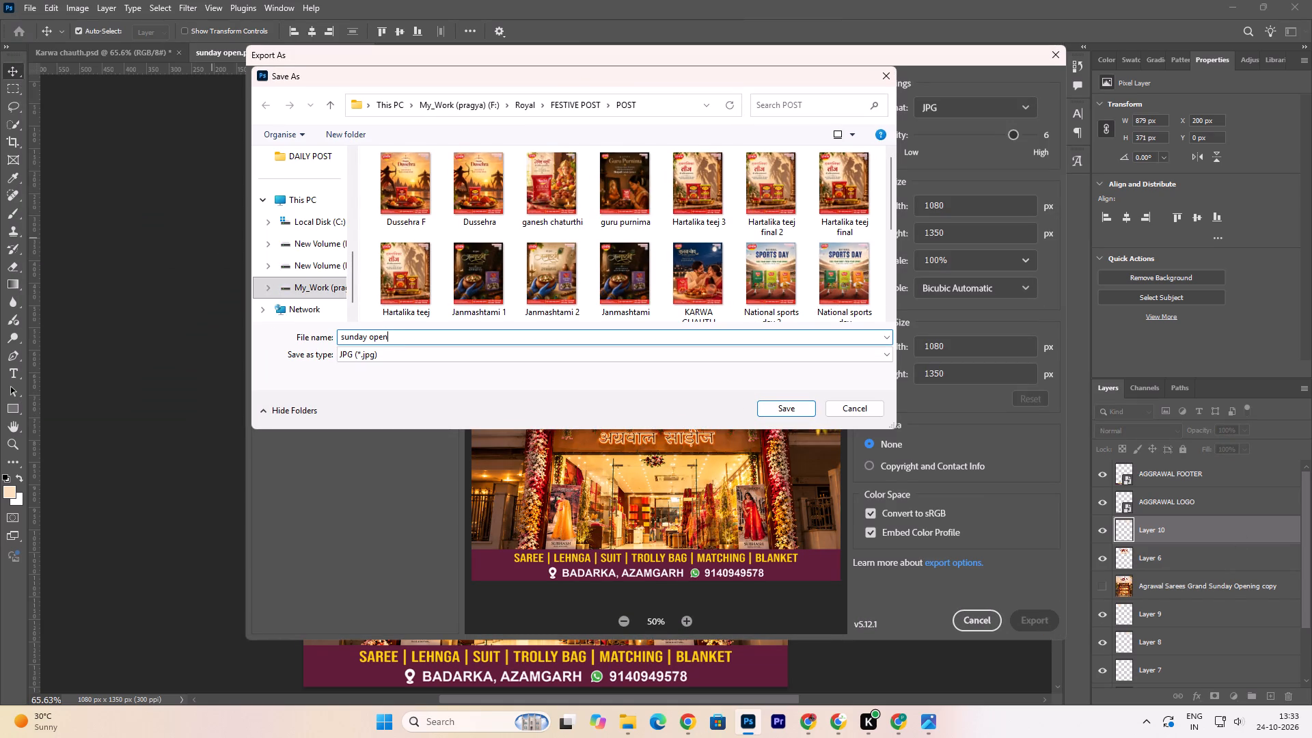
{"action": "key", "text": "space"}
{"action": "key", "text": "2"}
{"action": "left_click", "coordinate": [770, 405]}
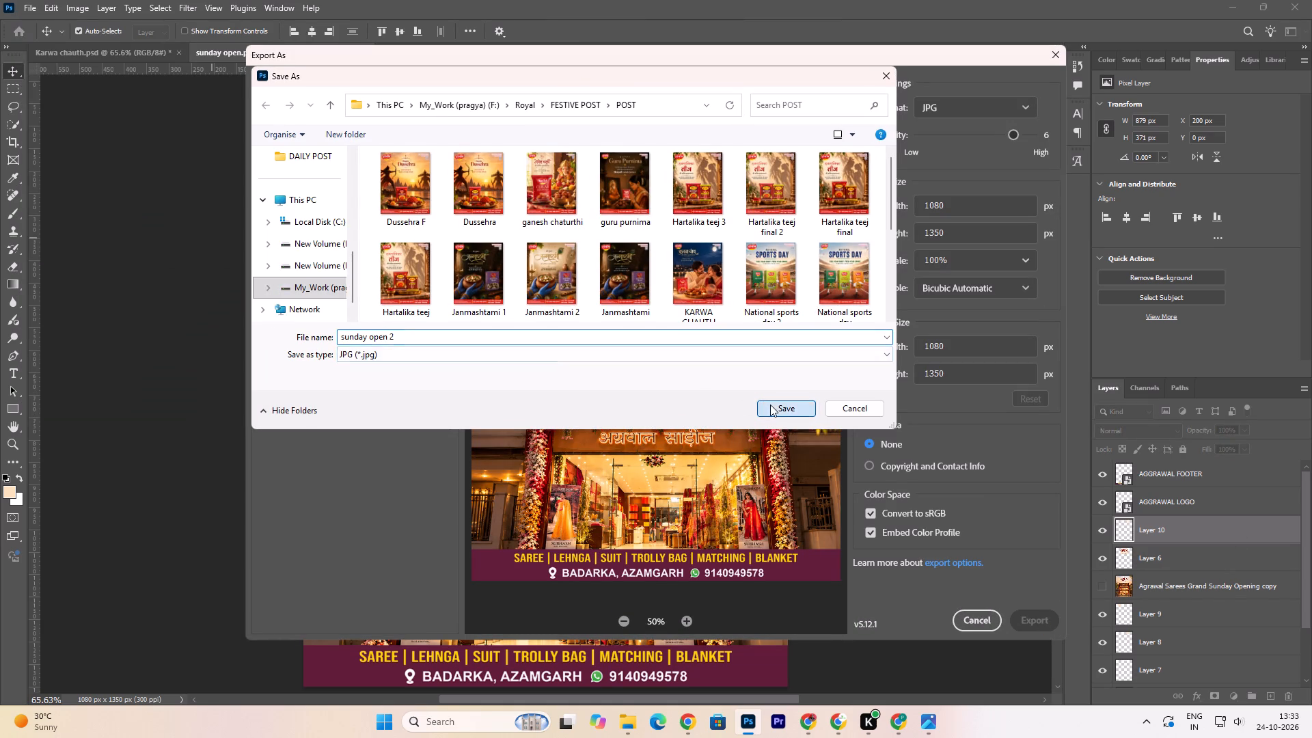